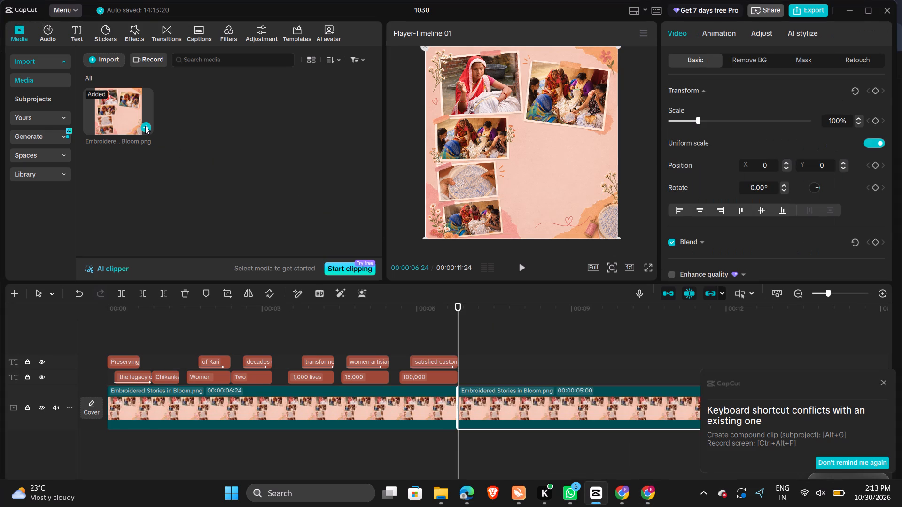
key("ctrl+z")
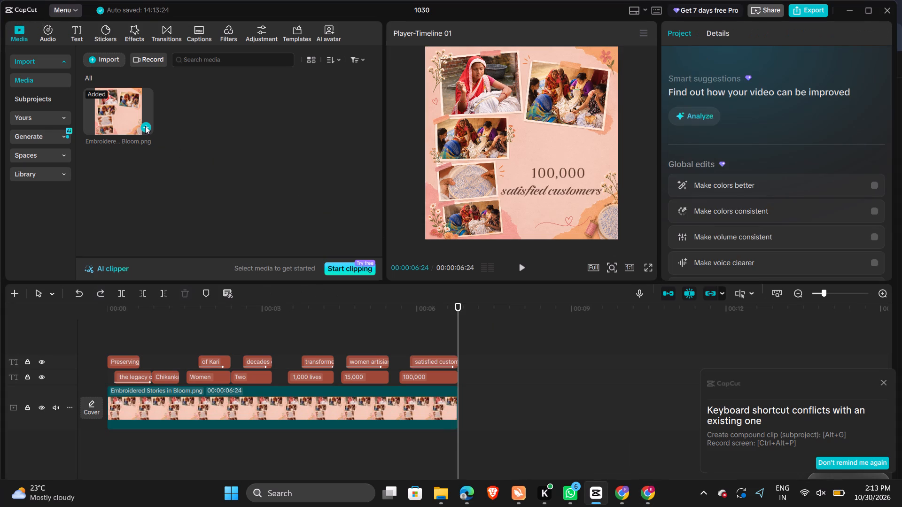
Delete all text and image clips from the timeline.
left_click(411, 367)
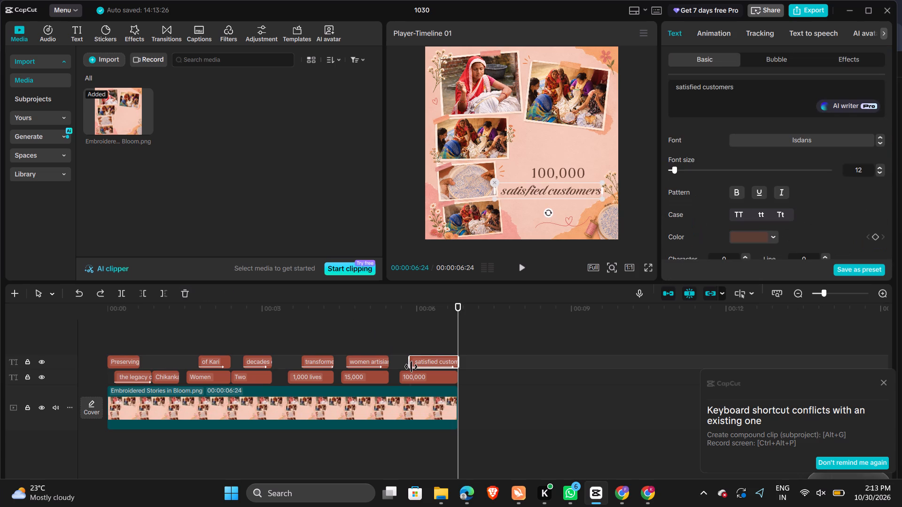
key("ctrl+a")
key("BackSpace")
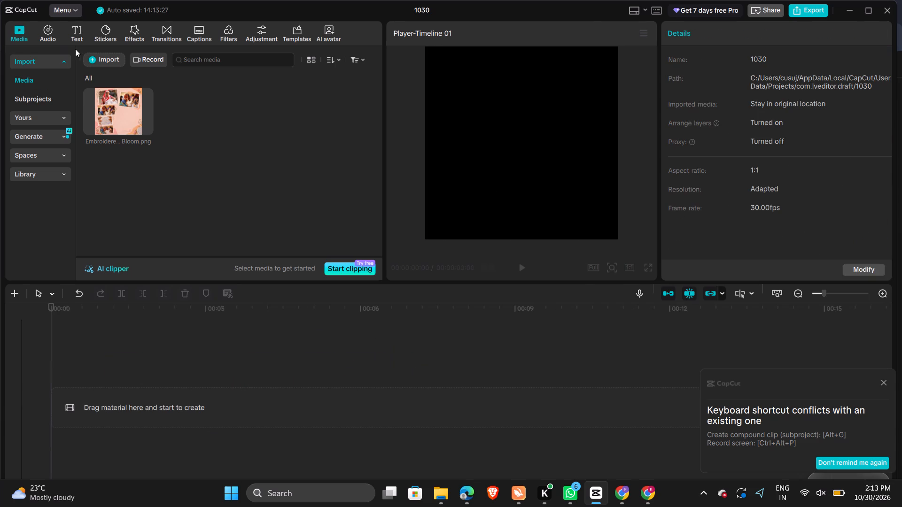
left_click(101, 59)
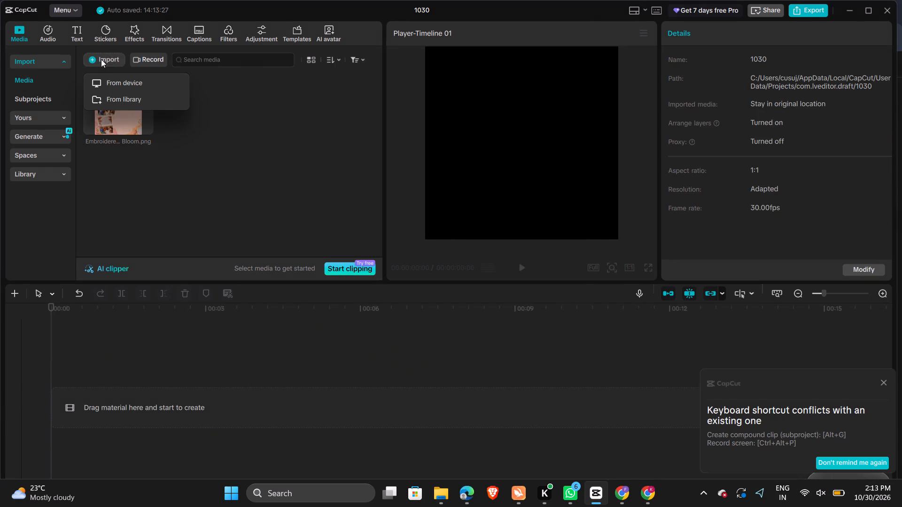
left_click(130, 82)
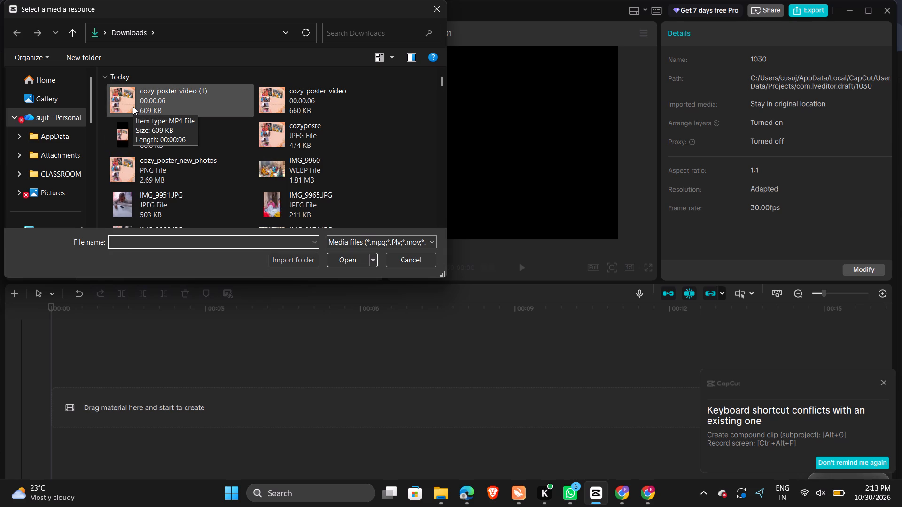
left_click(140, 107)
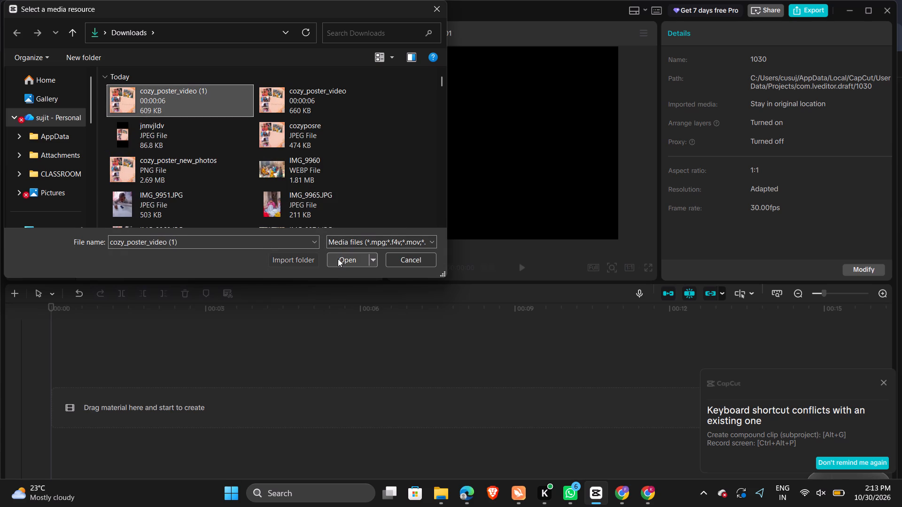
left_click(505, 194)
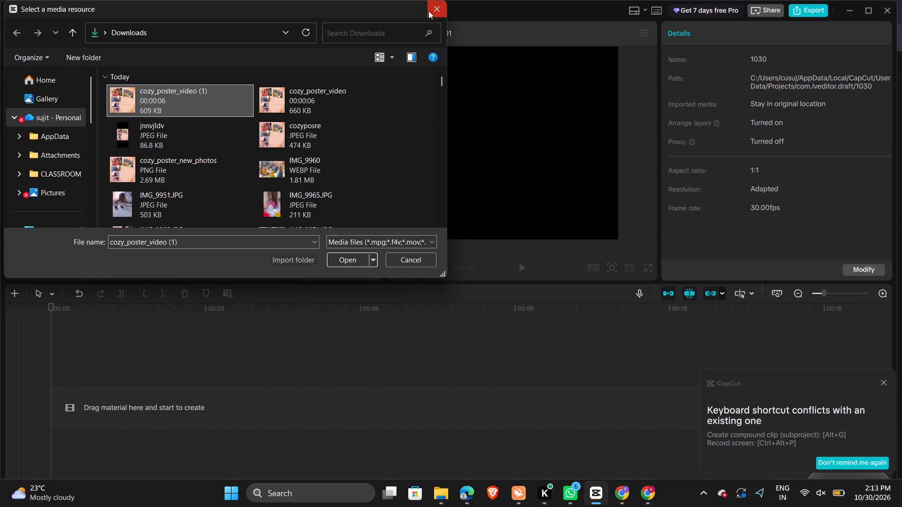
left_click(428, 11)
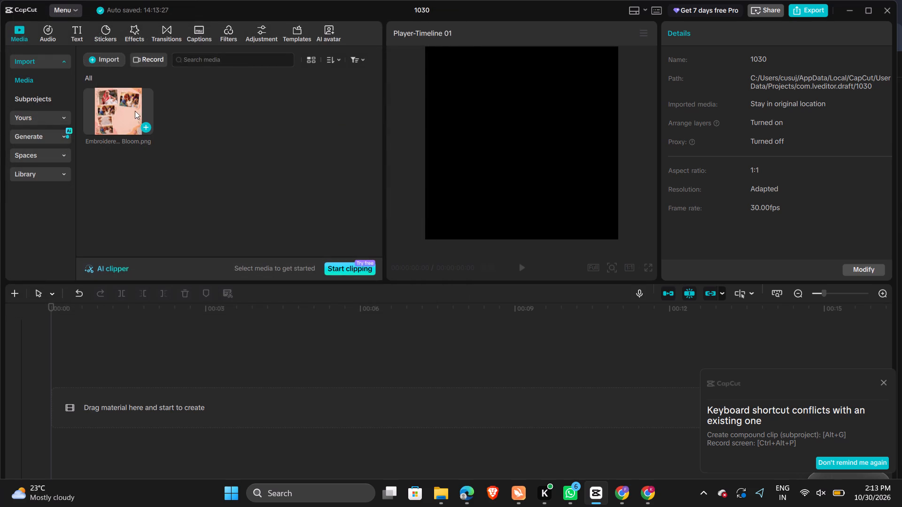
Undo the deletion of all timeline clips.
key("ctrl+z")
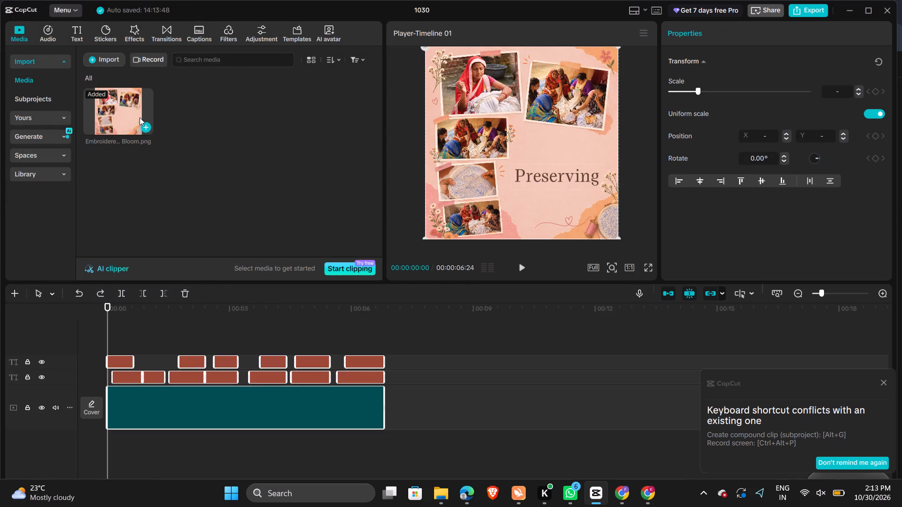
Replace the Embroidered Stories in Bloom background clip with the cozyposre JPEG from Downloads, using the original video effect.
left_click(172, 405)
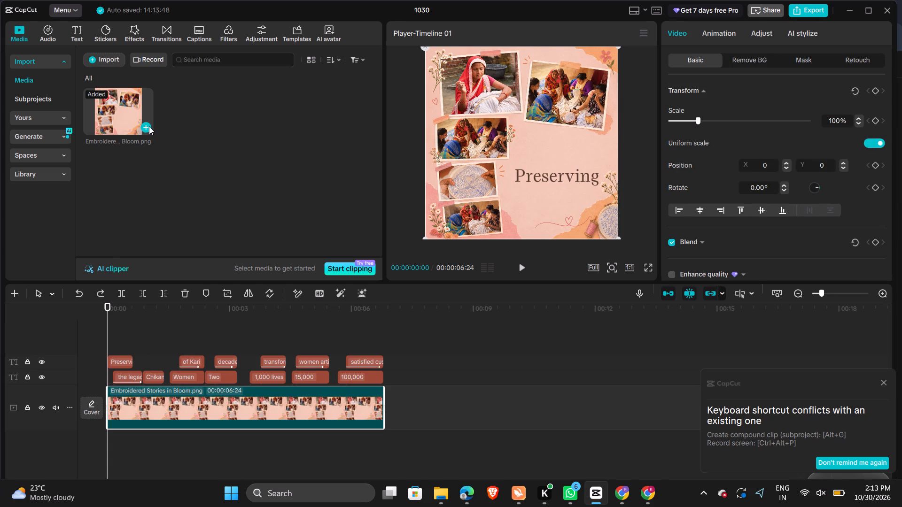
right_click(214, 392)
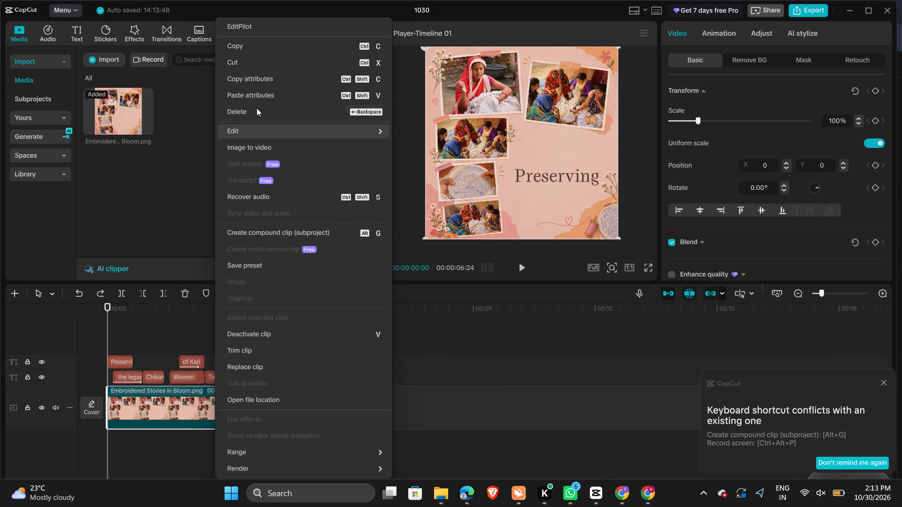
left_click(257, 371)
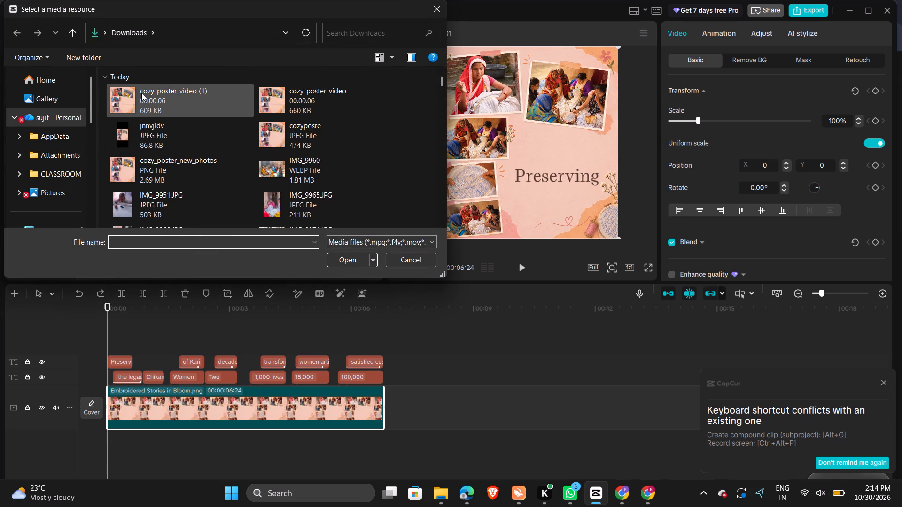
left_click(141, 93)
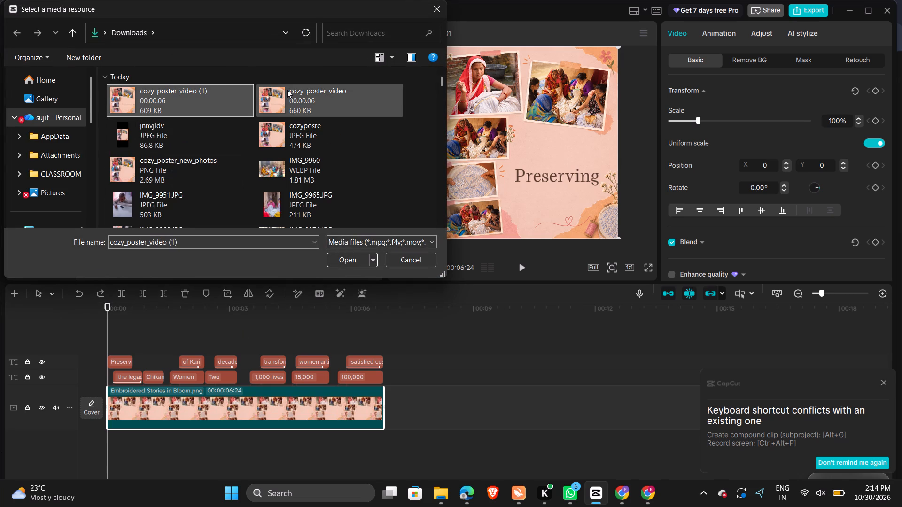
left_click(282, 128)
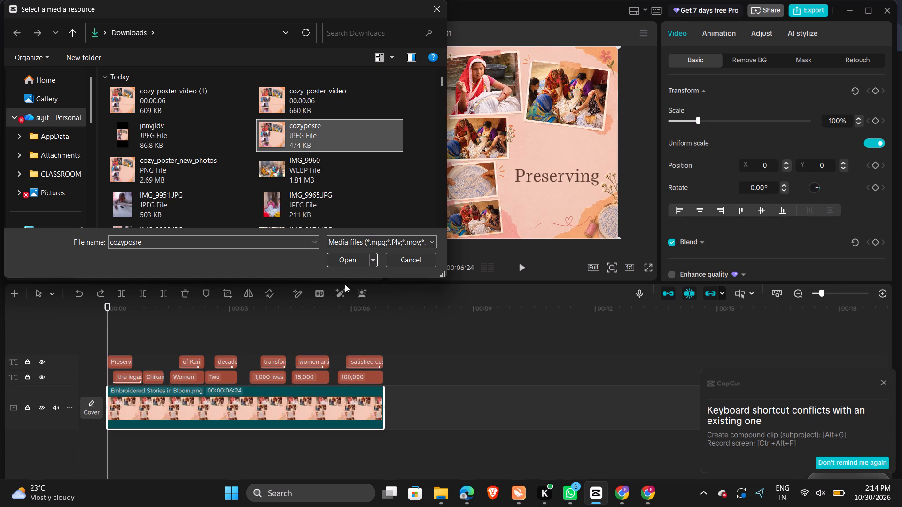
left_click(353, 264)
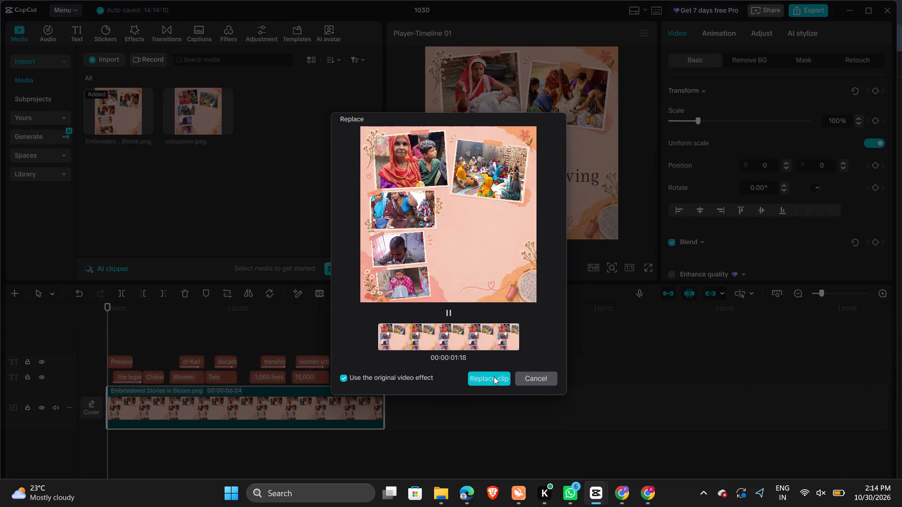
left_click(494, 376)
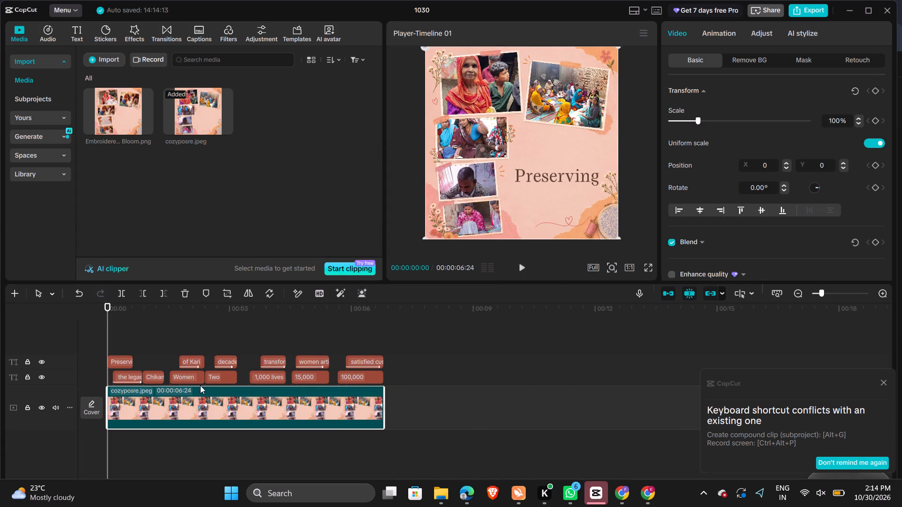
Play the timeline through to check the animated text over the replaced background.
key("space")
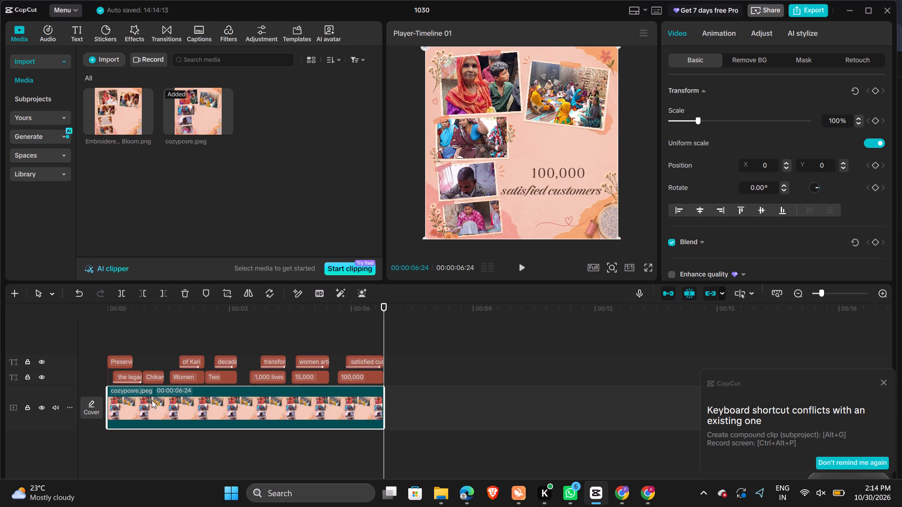
left_click(148, 419)
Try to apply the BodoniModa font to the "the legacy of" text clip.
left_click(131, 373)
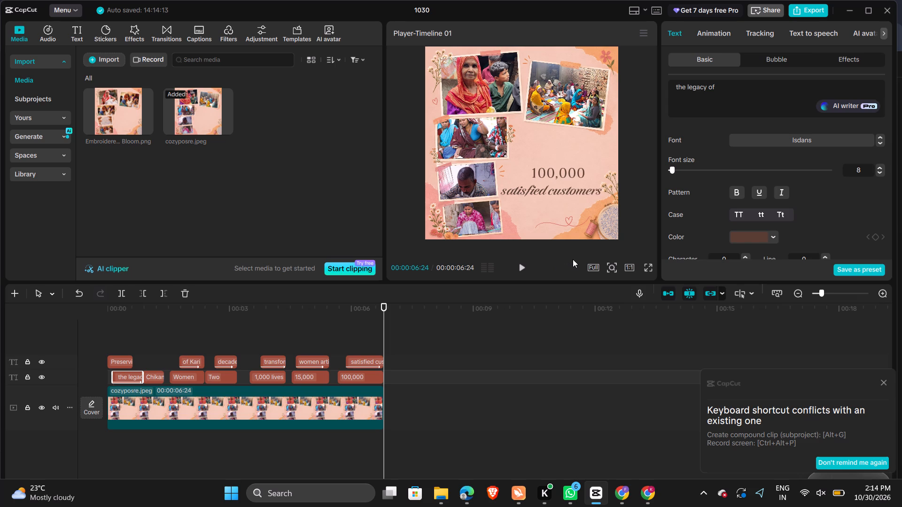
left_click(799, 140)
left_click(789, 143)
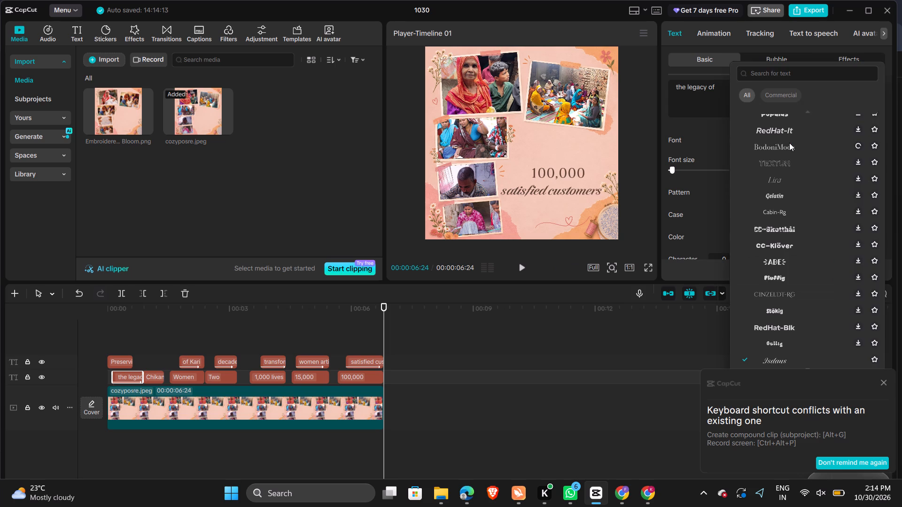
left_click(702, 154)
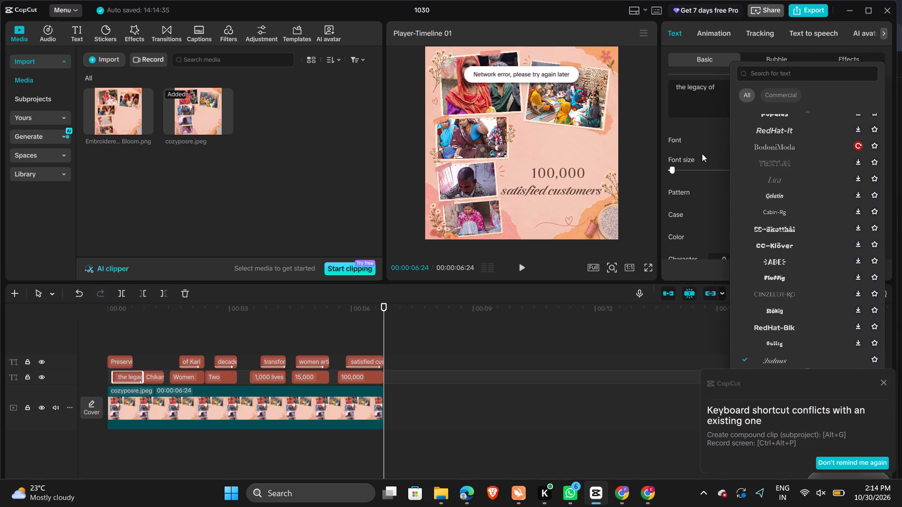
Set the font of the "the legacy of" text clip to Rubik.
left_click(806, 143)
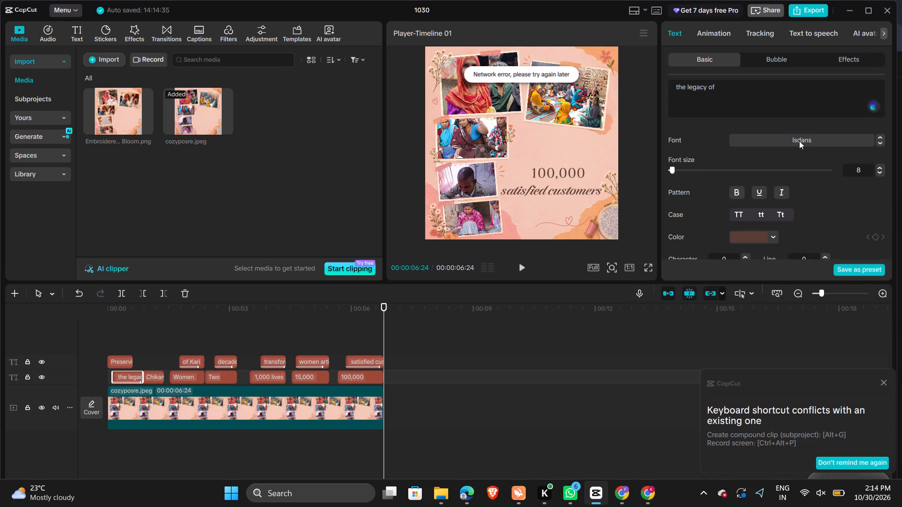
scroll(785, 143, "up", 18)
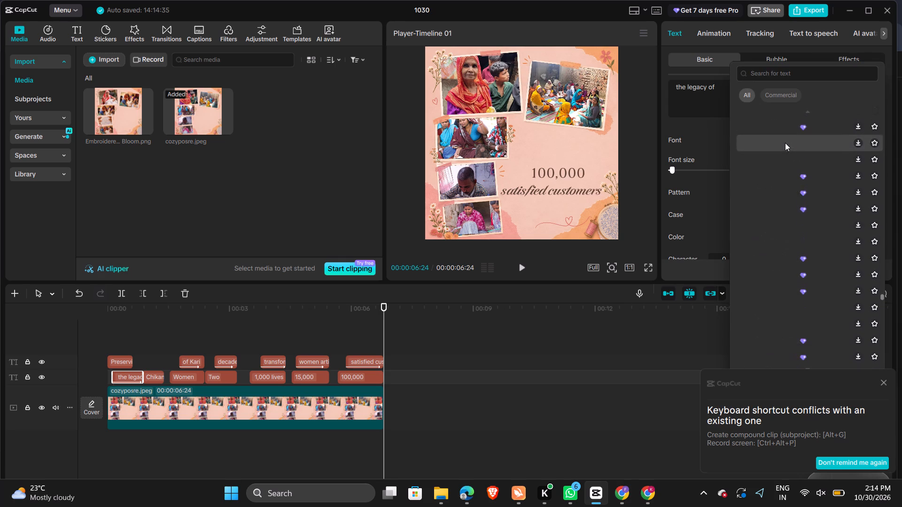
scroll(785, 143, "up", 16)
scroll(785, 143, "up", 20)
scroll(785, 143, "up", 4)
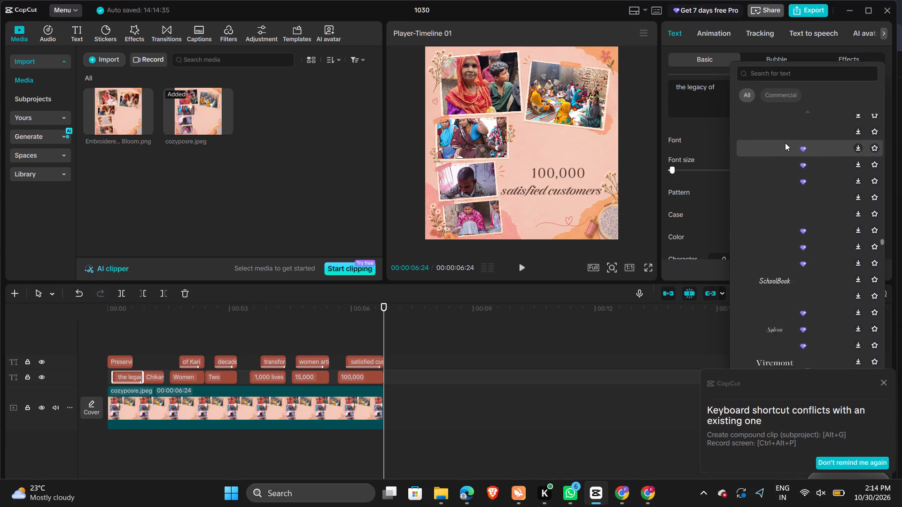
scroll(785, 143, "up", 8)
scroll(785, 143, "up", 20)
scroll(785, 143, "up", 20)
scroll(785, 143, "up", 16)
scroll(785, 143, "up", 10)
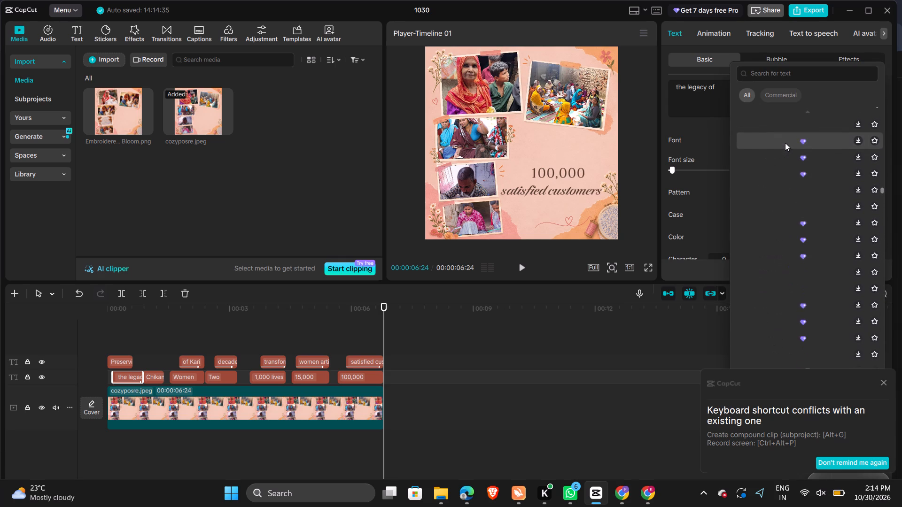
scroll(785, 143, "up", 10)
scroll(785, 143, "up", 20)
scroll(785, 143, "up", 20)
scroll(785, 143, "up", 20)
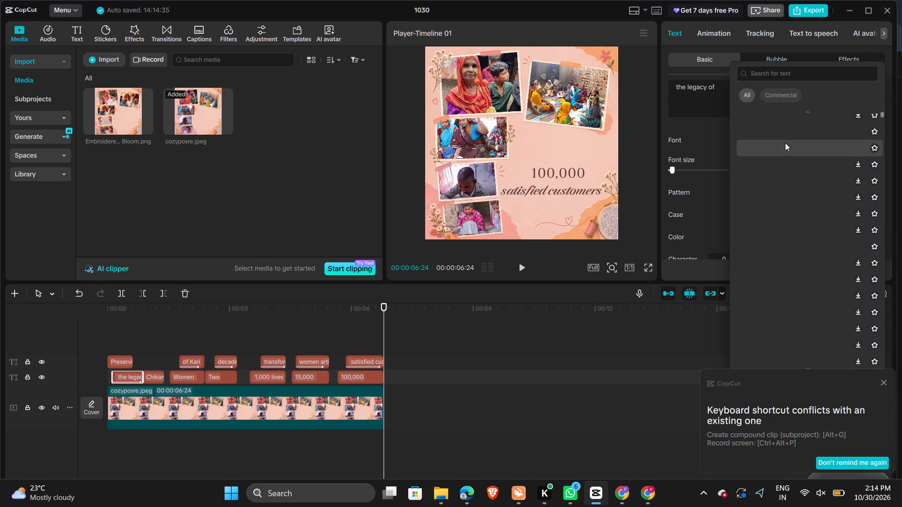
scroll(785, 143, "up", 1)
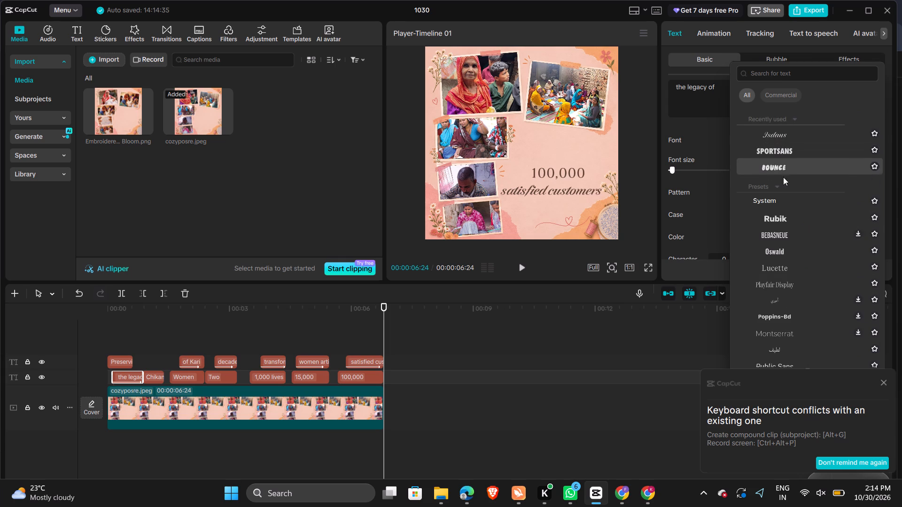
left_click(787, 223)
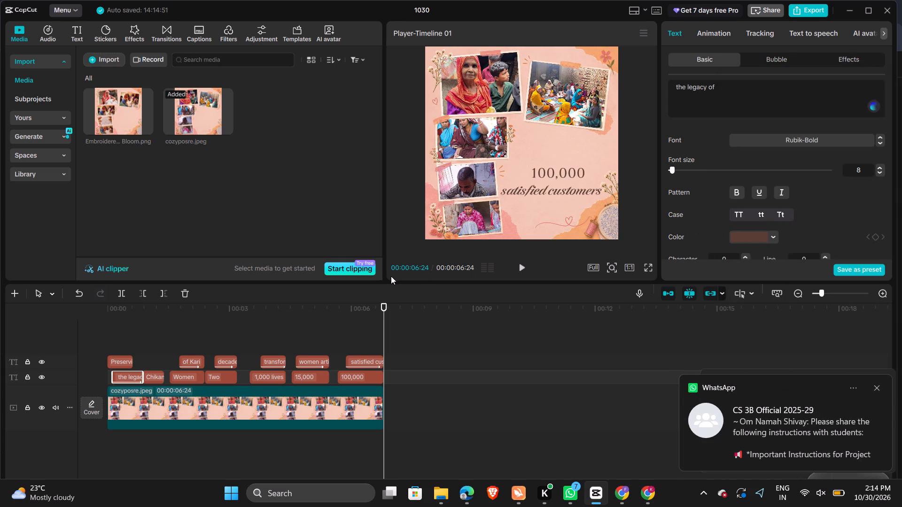
Play the opening second of the timeline to check the new font on "the legacy of".
left_click(123, 334)
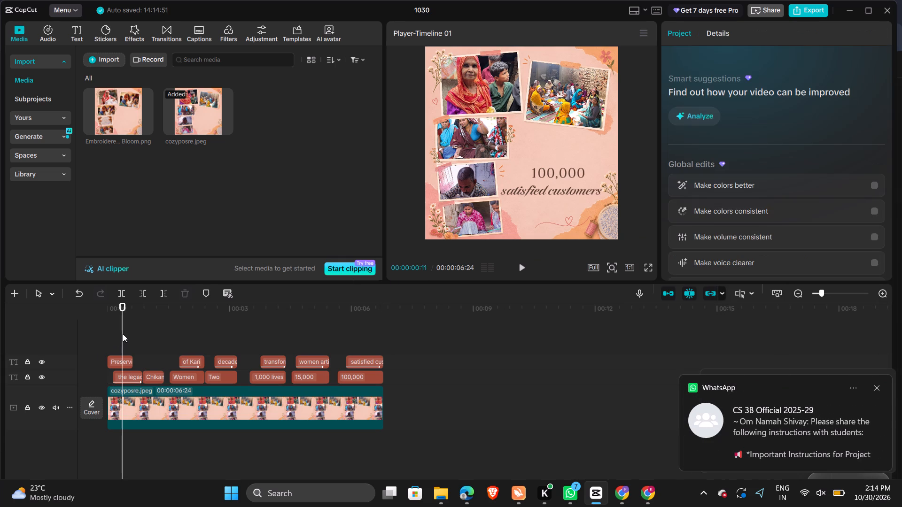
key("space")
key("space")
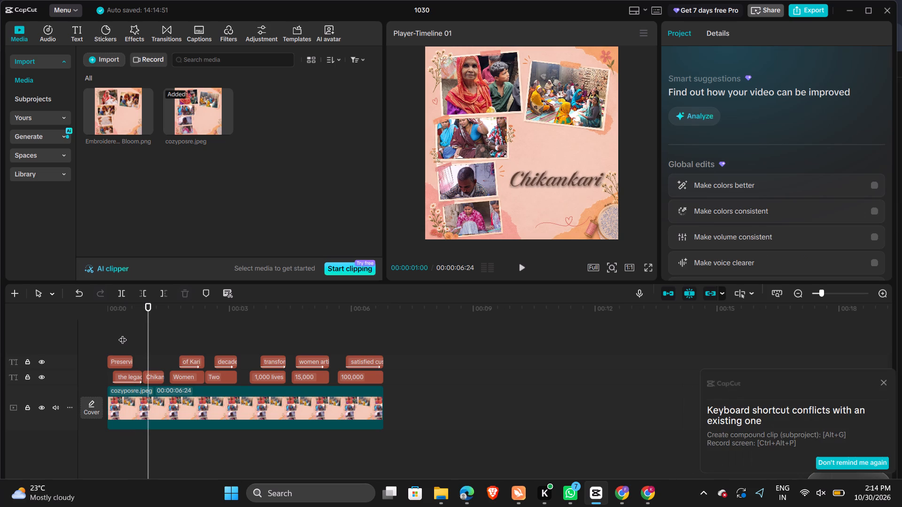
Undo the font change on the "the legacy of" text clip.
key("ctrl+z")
Check which fonts the "the legacy of" and "Preserving" text clips use.
left_click(121, 377)
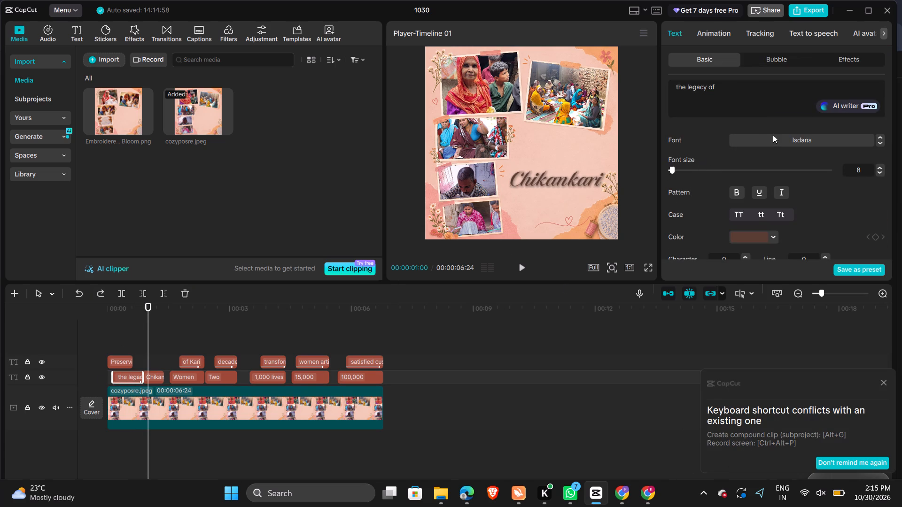
left_click(116, 364)
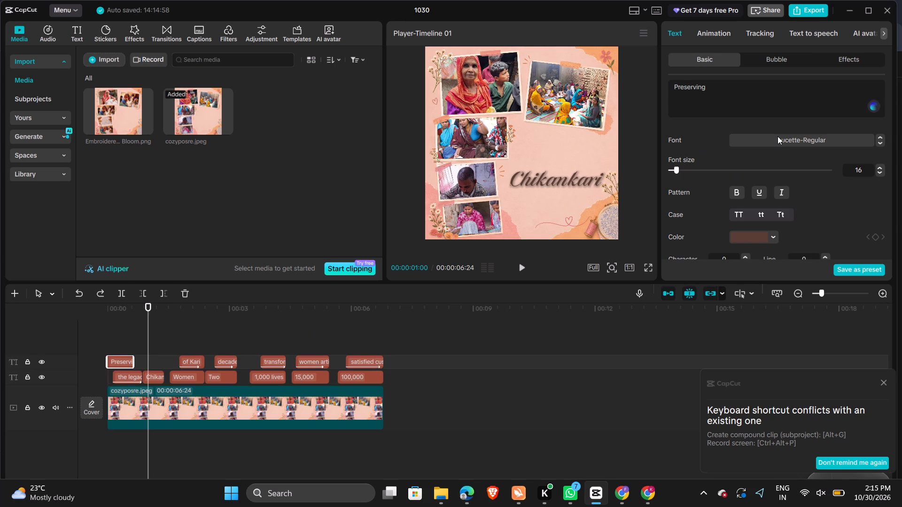
left_click(778, 136)
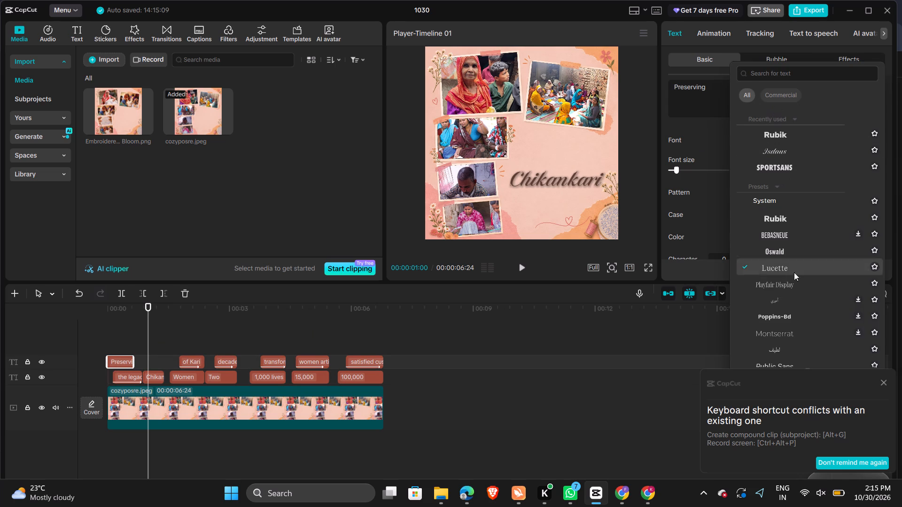
left_click(514, 340)
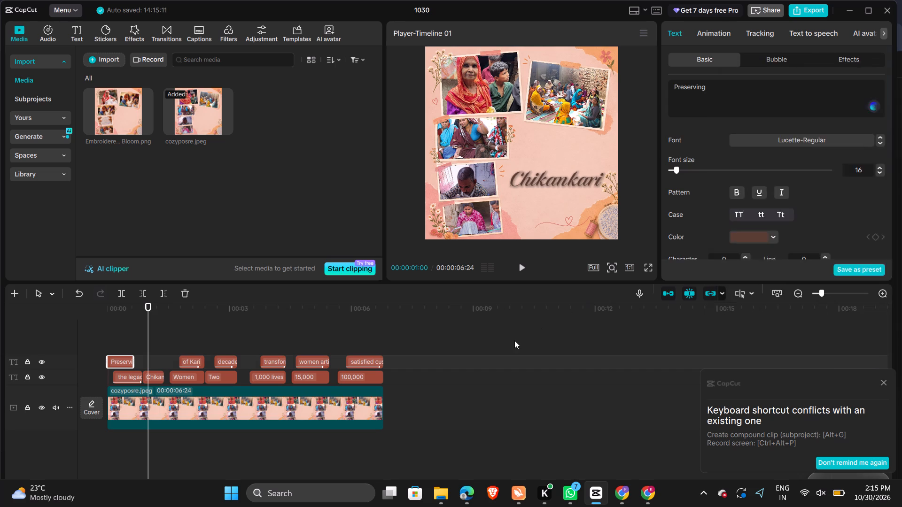
Search the font library for "lucette" to use on the "the legacy of" text clip.
left_click(120, 379)
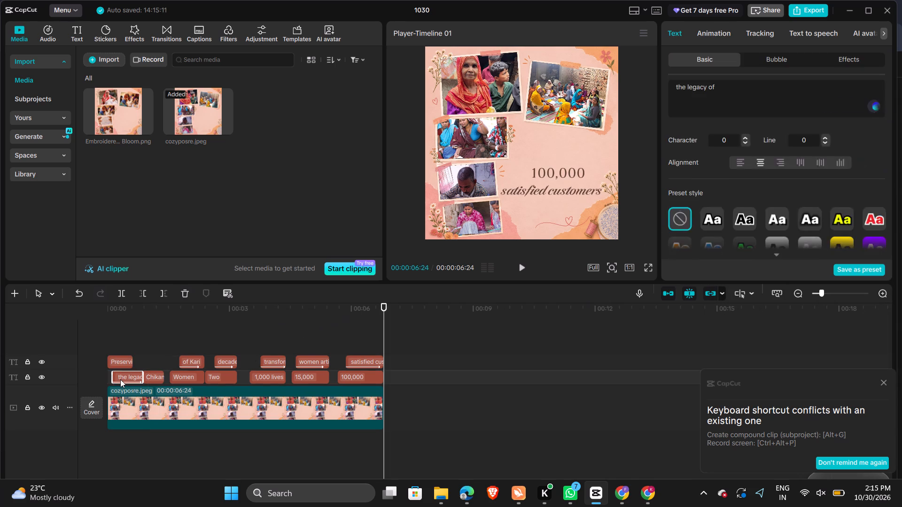
left_click(816, 147)
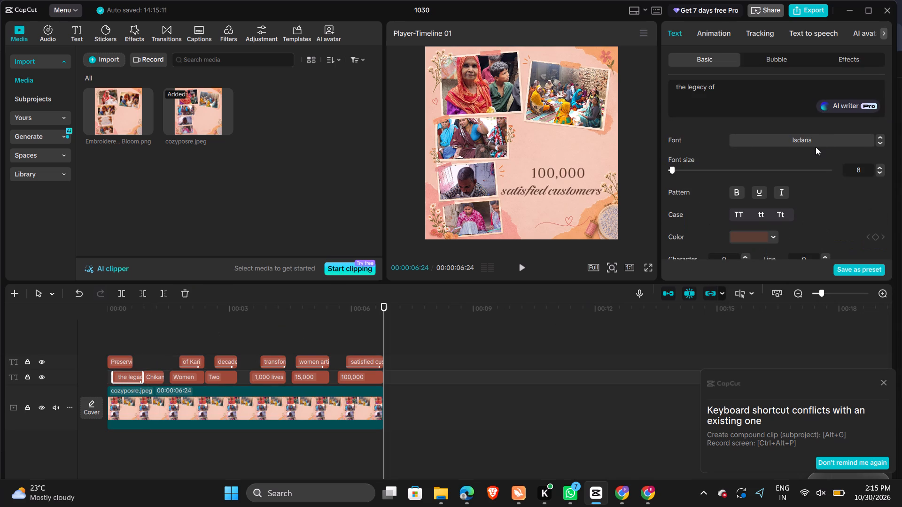
left_click(803, 139)
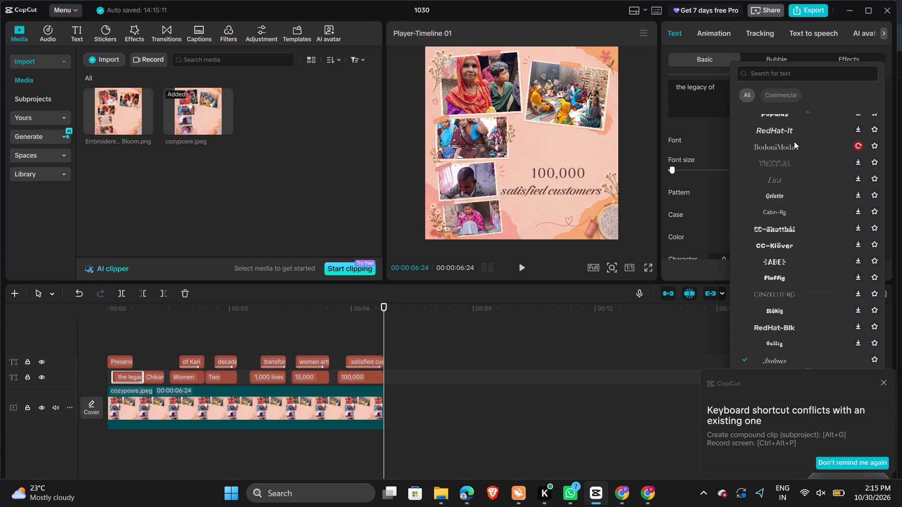
scroll(789, 156, "up", 16)
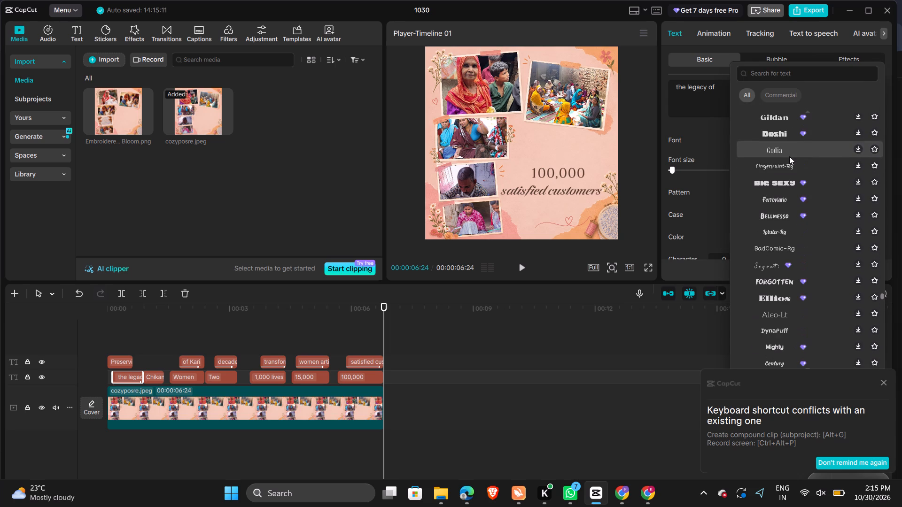
right_click_drag(883, 296, 882, 137)
left_click(876, 89)
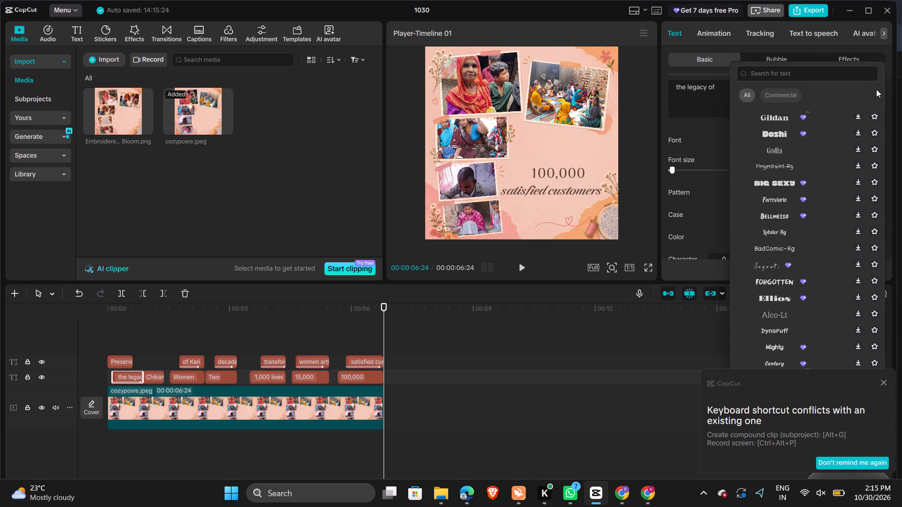
left_click(838, 72)
type("lucerr")
key("BackSpace")
key("BackSpace")
type("rr")
key("BackSpace")
key("BackSpace")
type("tte")
key("Return")
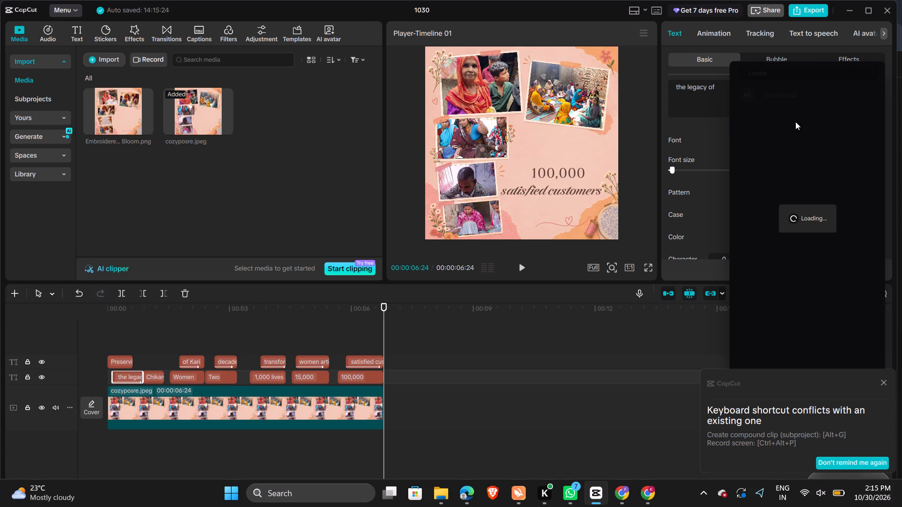
left_click(818, 219)
left_click(705, 169)
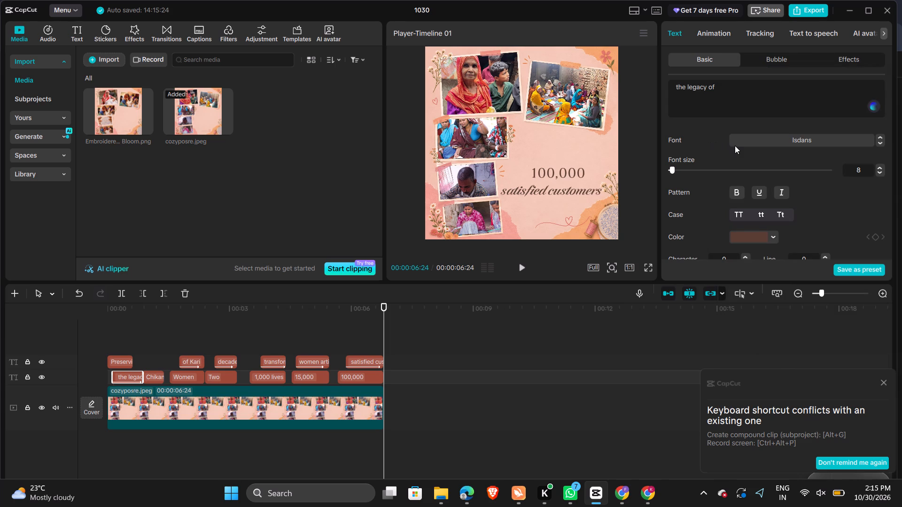
Set the font of the "the legacy of" text clip to Lucette from the commercial fonts.
left_click(738, 146)
left_click(735, 139)
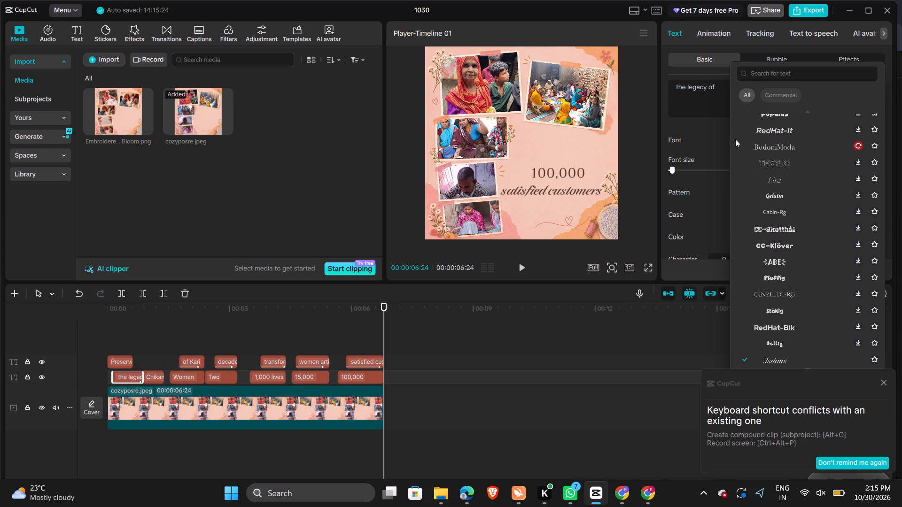
scroll(735, 139, "up", 8)
left_click(779, 94)
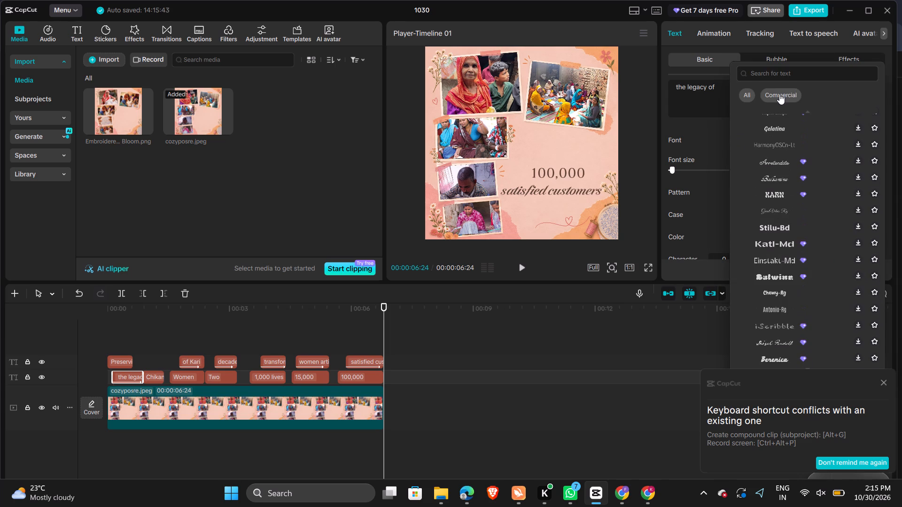
left_click(779, 94)
scroll(770, 139, "up", 9)
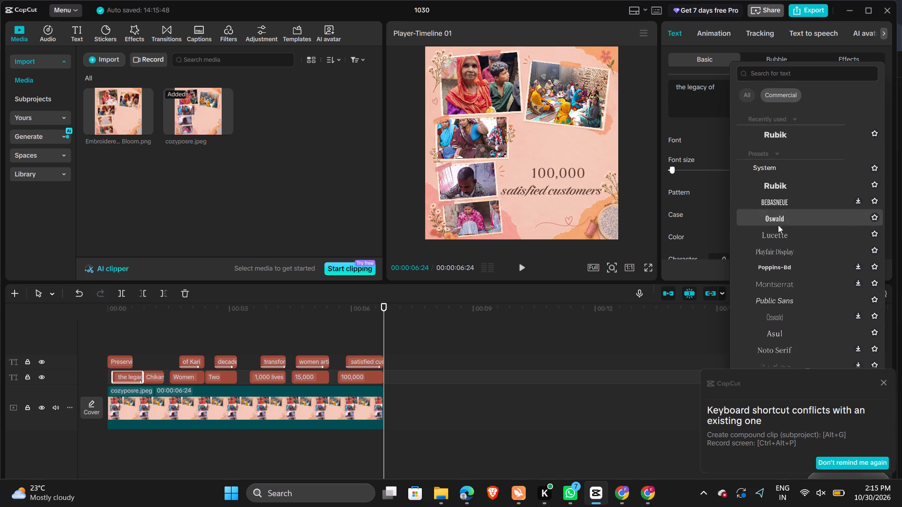
left_click(779, 231)
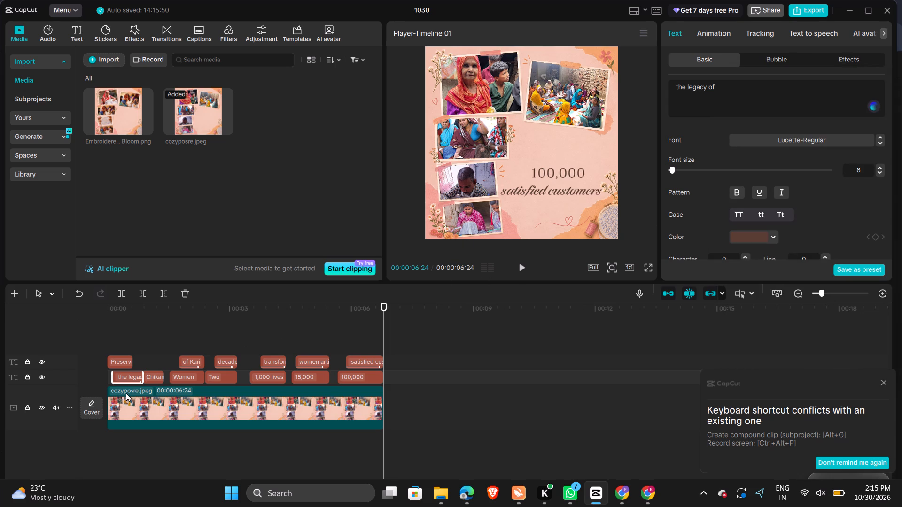
Set the font of the "Chikankari" and "of Kari" text clips to Lucette.
left_click(148, 378)
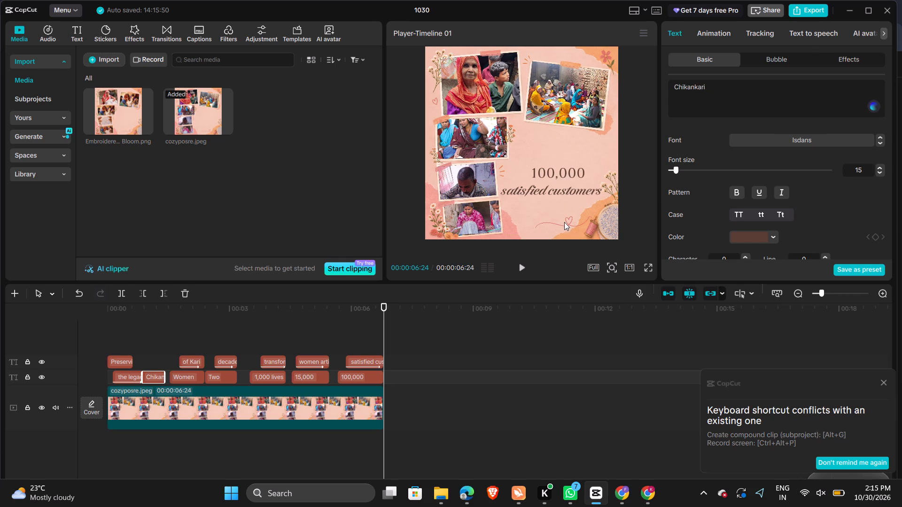
left_click(736, 140)
left_click(766, 132)
left_click(188, 381)
left_click(183, 364)
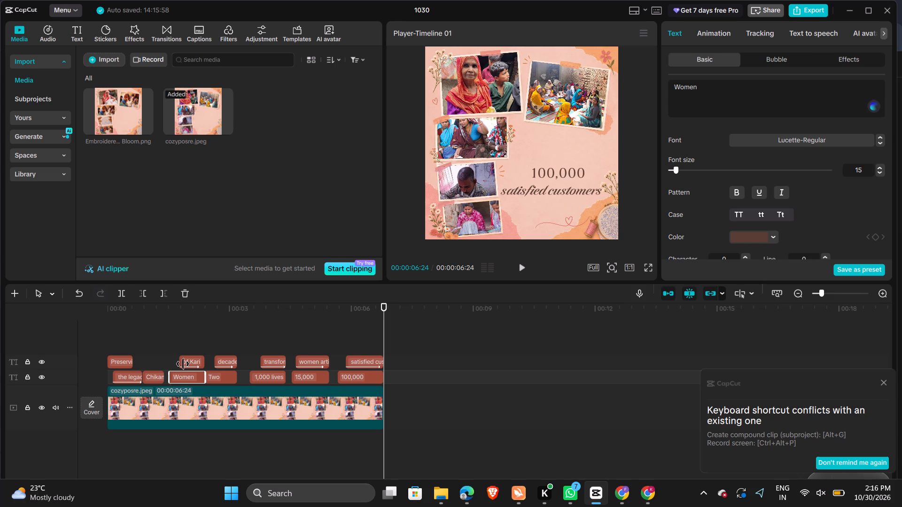
left_click(795, 138)
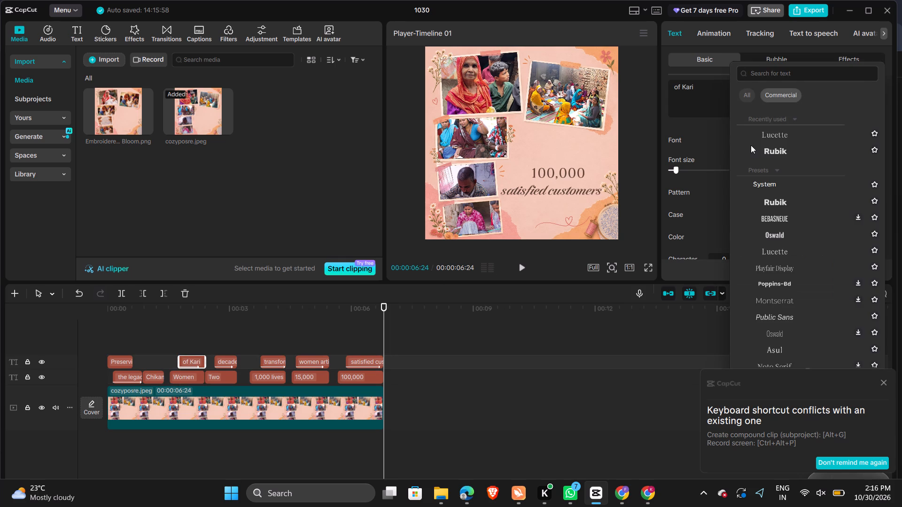
left_click(758, 136)
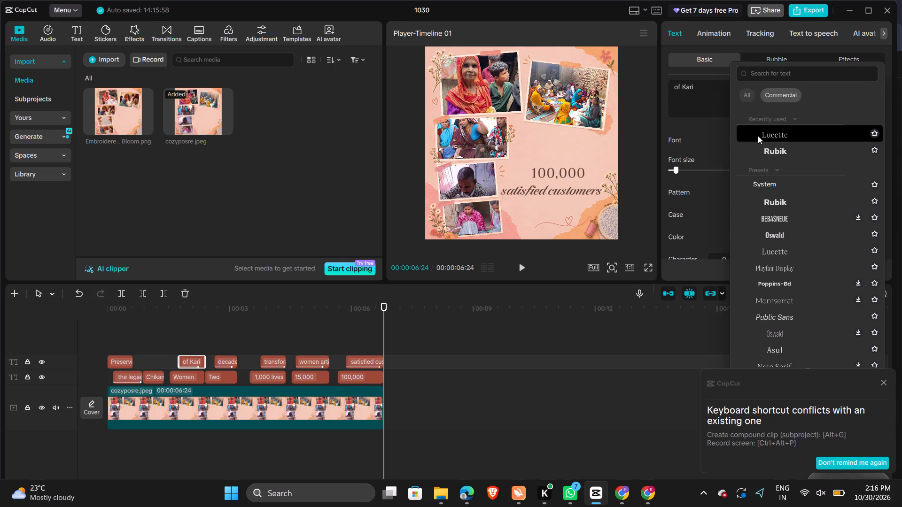
Set the font of the "decades of expertise" and "transformed" text clips to Lucette.
left_click(220, 361)
left_click(792, 143)
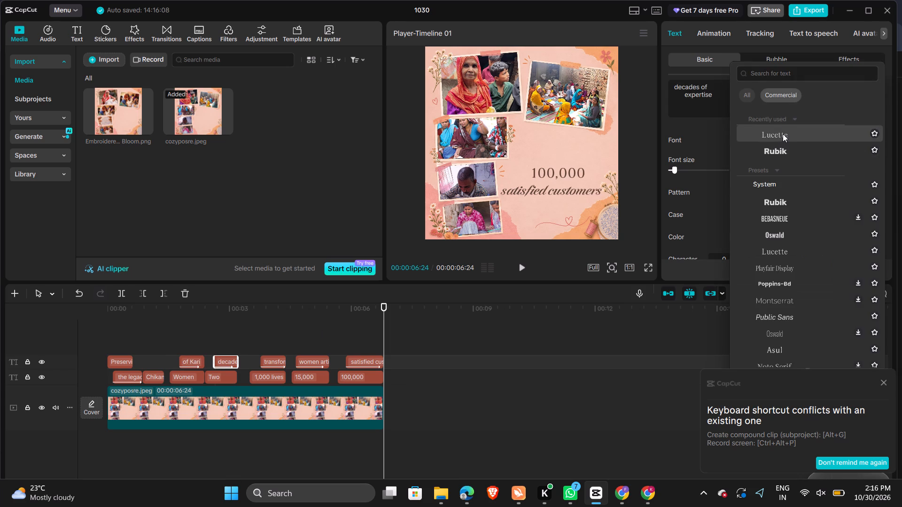
left_click(783, 134)
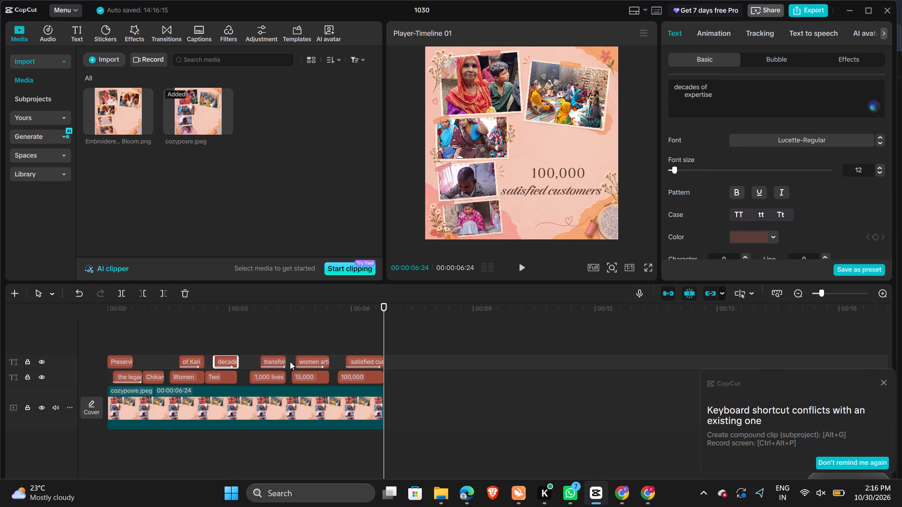
left_click(282, 363)
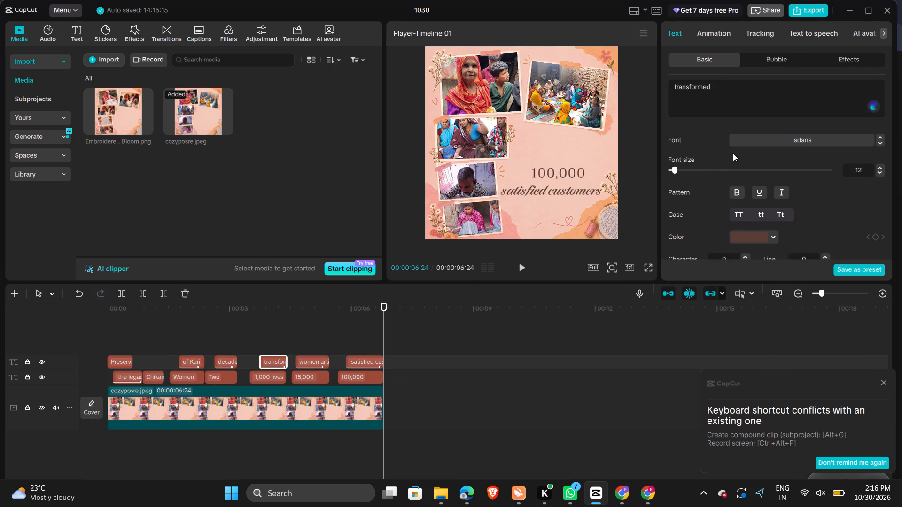
left_click(743, 135)
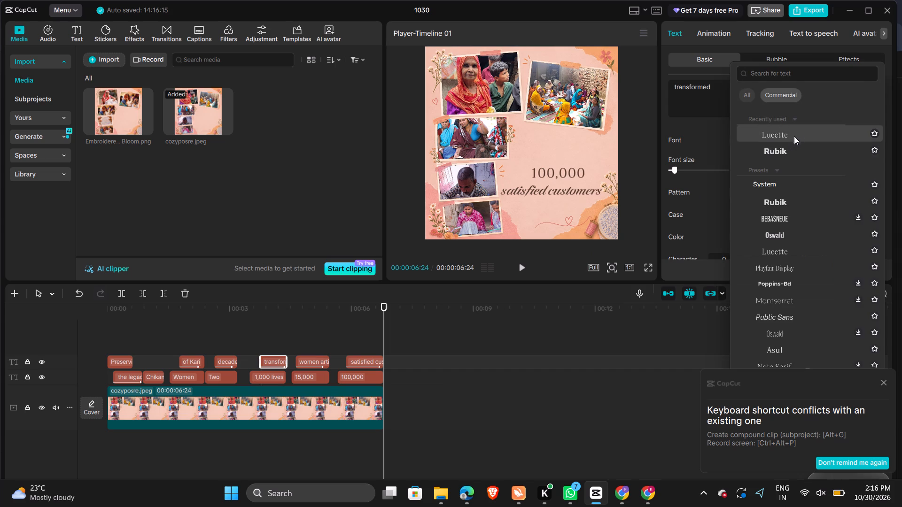
left_click(800, 131)
left_click(786, 140)
Set the font of the "women artisian" and "satisfied customers" text clips to Lucette.
left_click(315, 362)
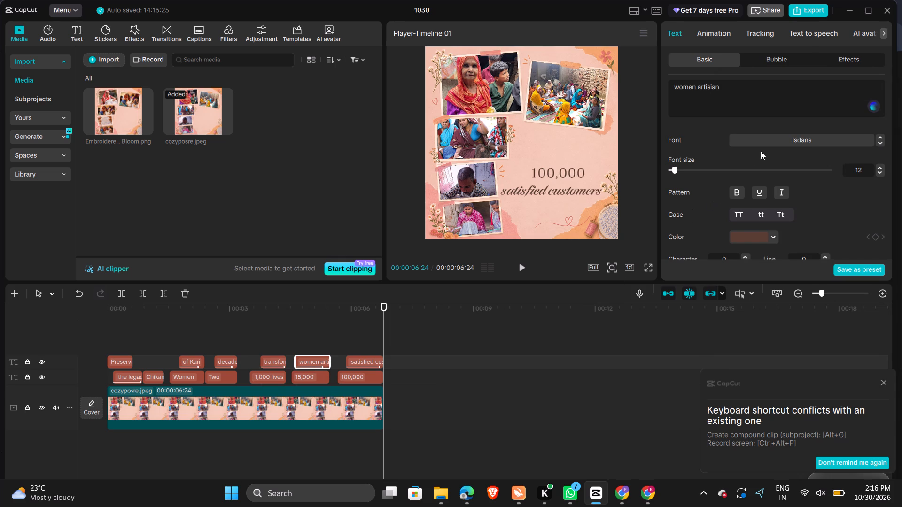
left_click(771, 143)
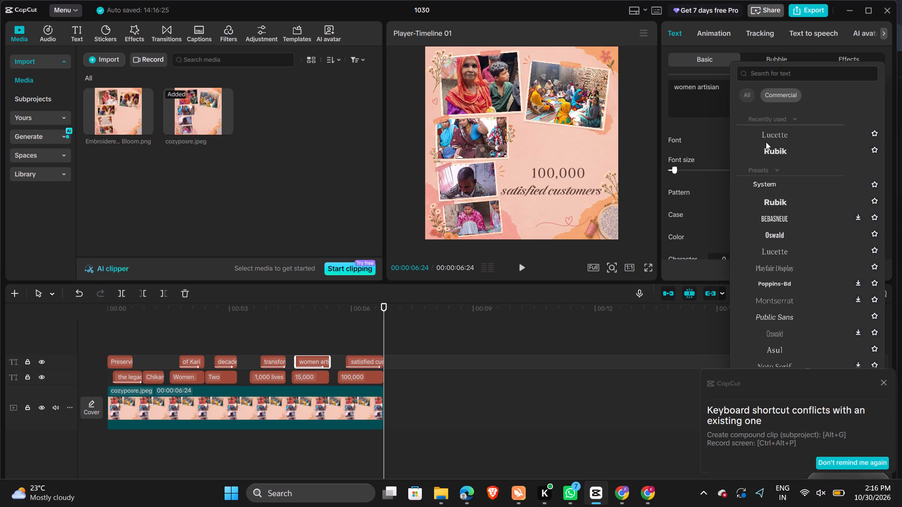
left_click(774, 134)
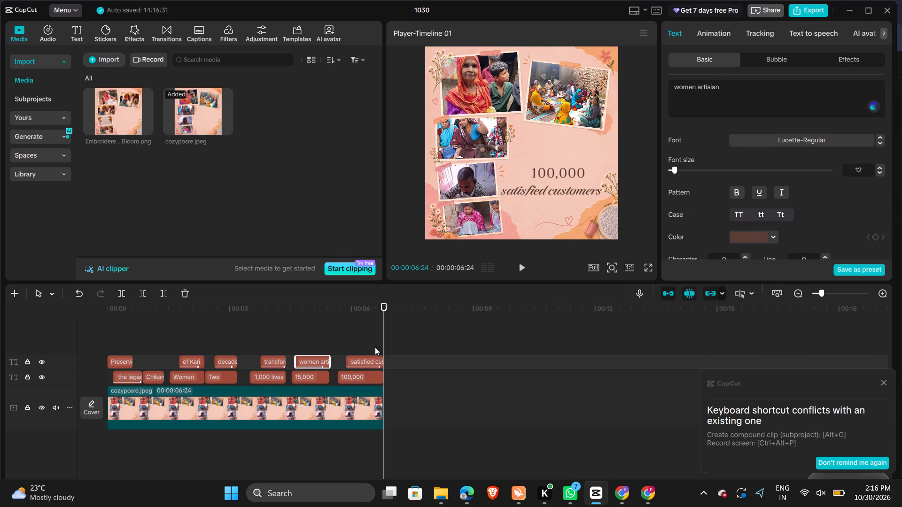
left_click(368, 355)
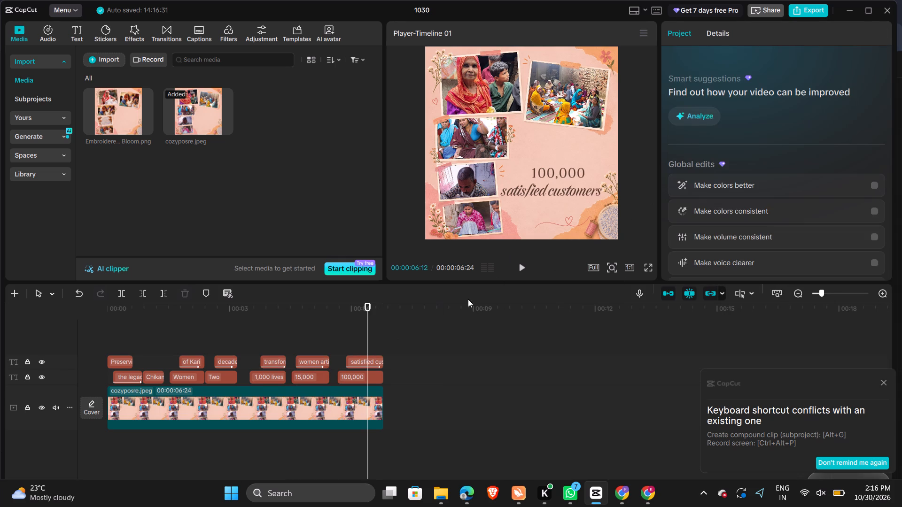
left_click(374, 360)
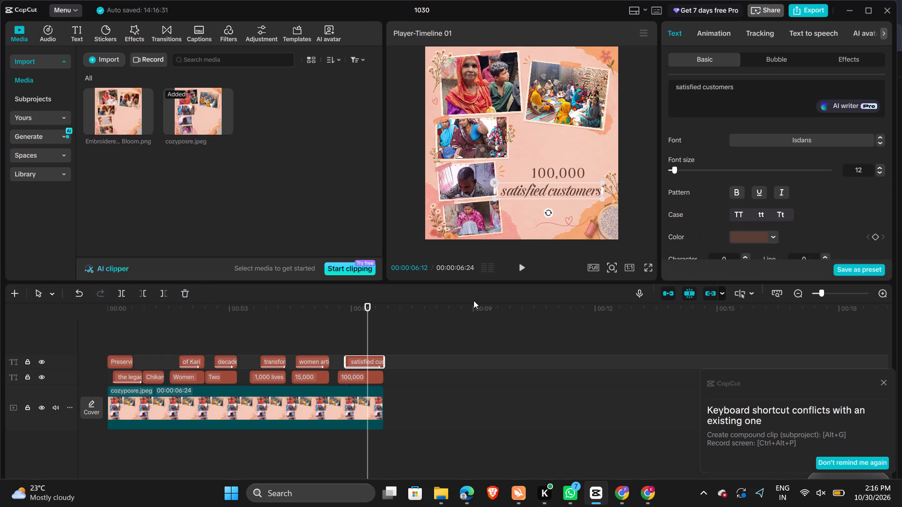
left_click(761, 146)
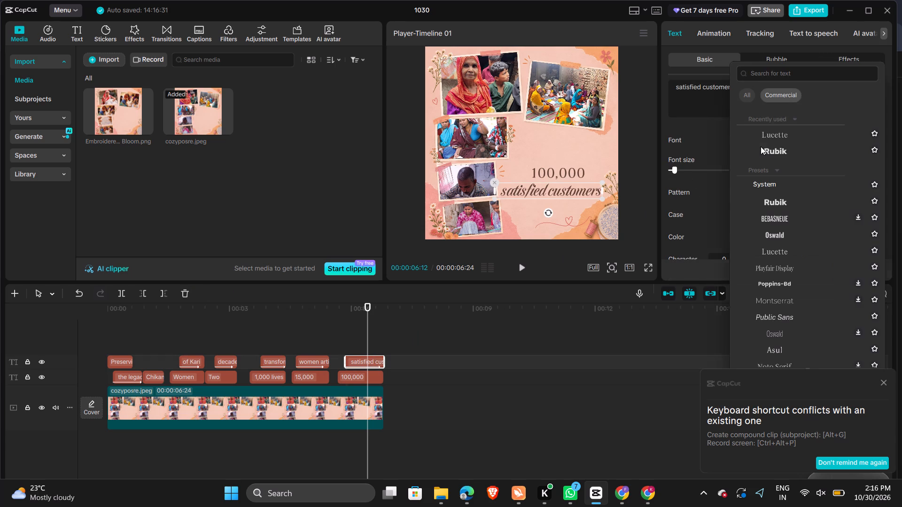
left_click(747, 134)
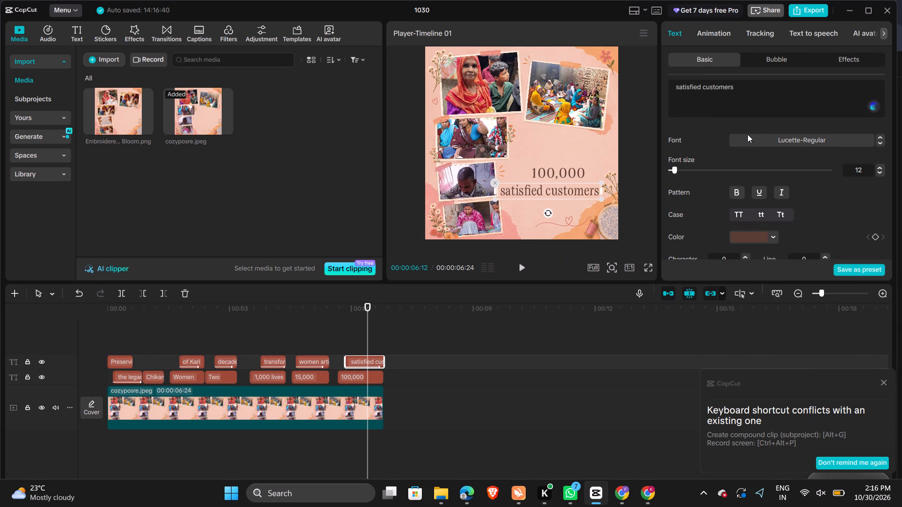
Play the timeline through to check the animated text in its new font.
left_click(420, 347)
key("space")
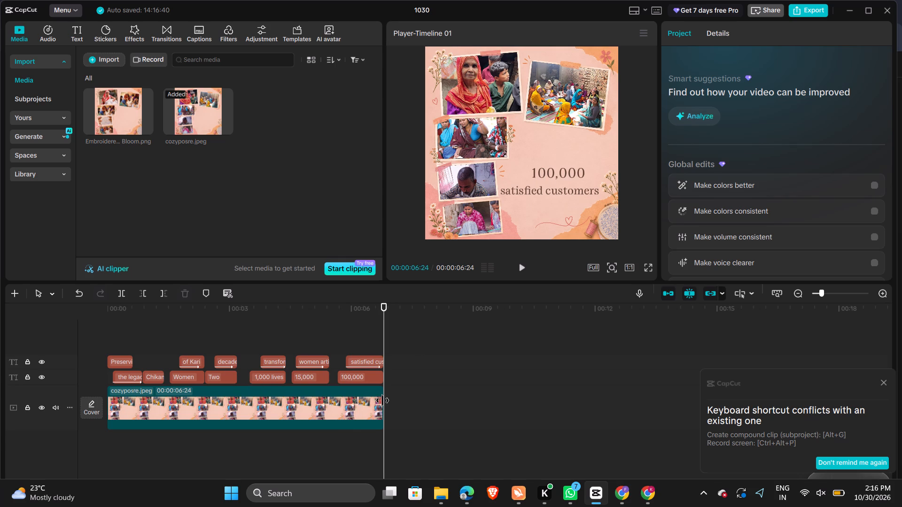
Extend the end of the cozyposre background clip to a duration of about 00:00:09:17.
left_click_drag(382, 400, 495, 413)
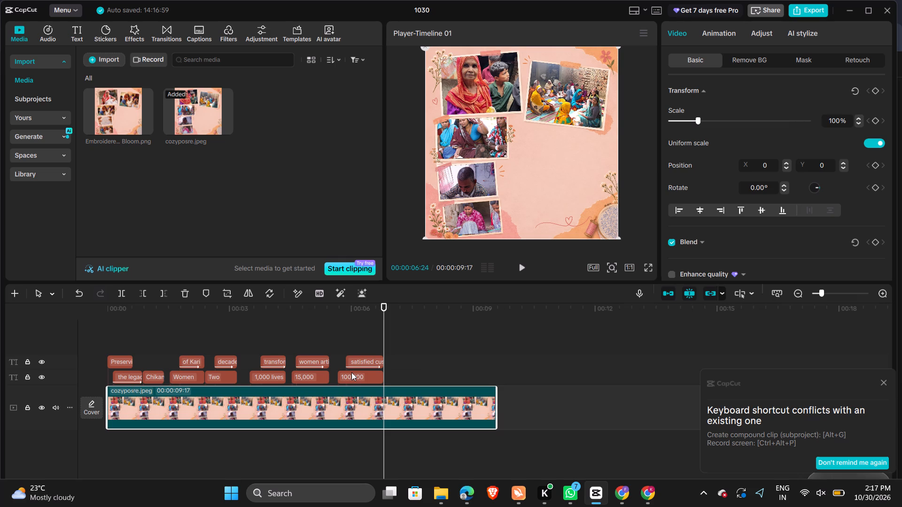
Move the "100,000" and "satisfied customers" text clips to the timeline's end, so both finish with the background clip at about 00:00:09:17.
left_click_drag(358, 376, 473, 382)
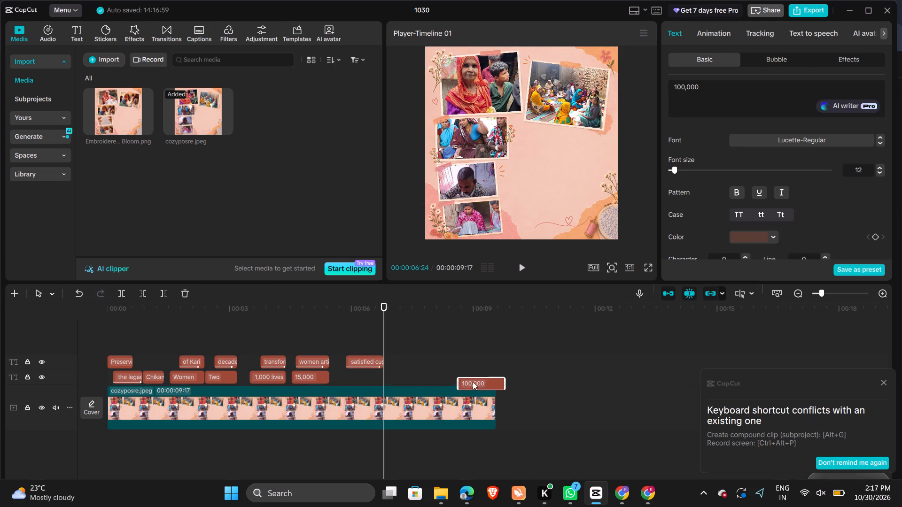
left_click_drag(473, 382, 469, 381)
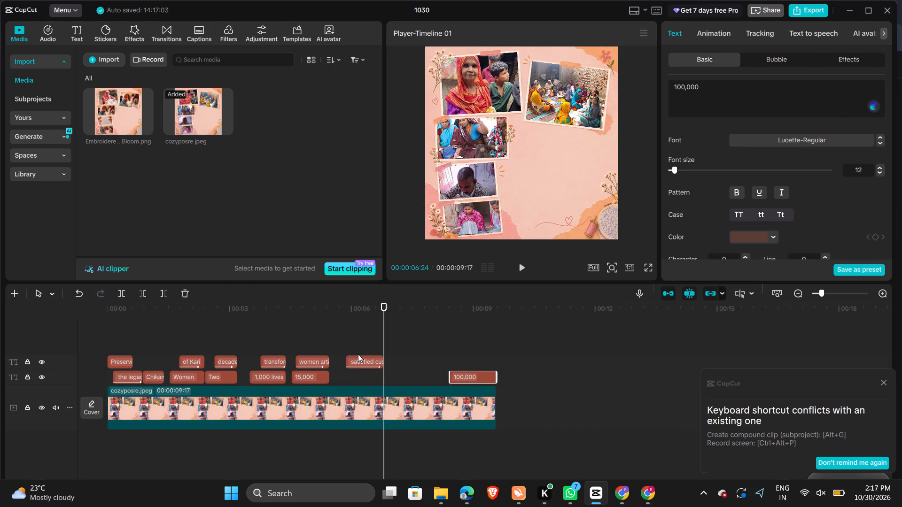
left_click_drag(358, 354, 457, 349)
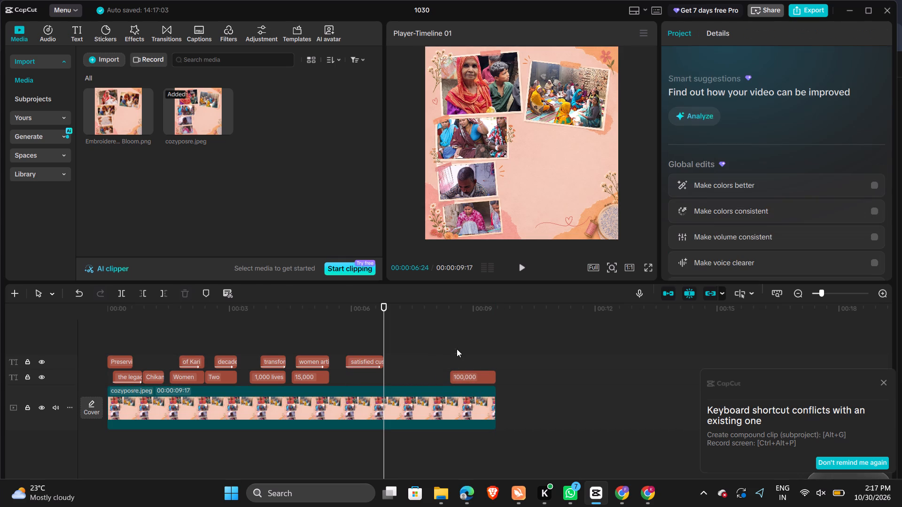
left_click_drag(358, 359, 462, 351)
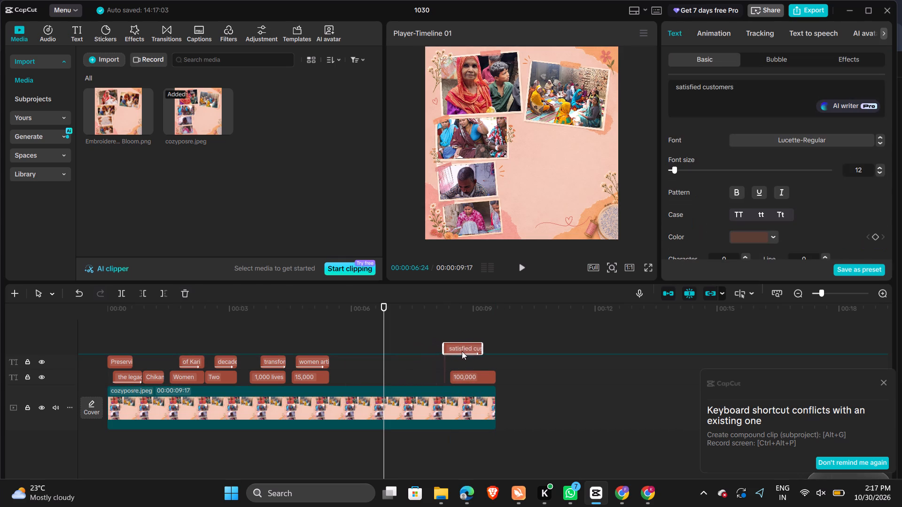
left_click_drag(462, 351, 467, 363)
triple_click(467, 363)
left_click(467, 363)
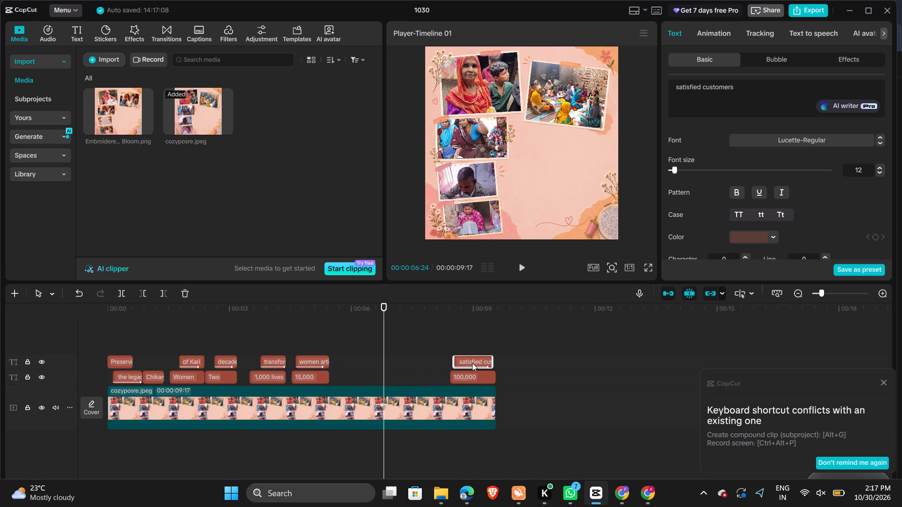
left_click(473, 363)
left_click_drag(481, 361, 483, 363)
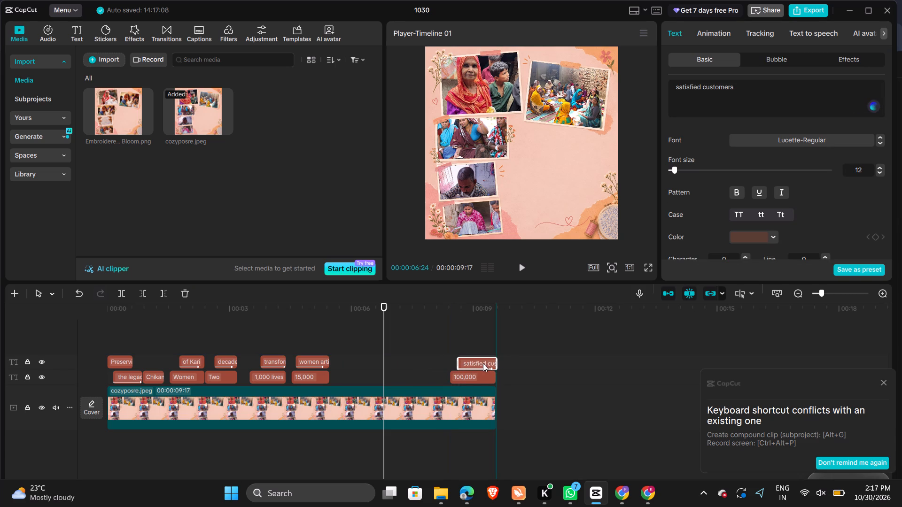
left_click_drag(483, 363, 485, 363)
Extend the start of the "100,000" clip back to about 00:00:08:00 and the start of "satisfied customers" to slightly after it.
left_click(470, 342)
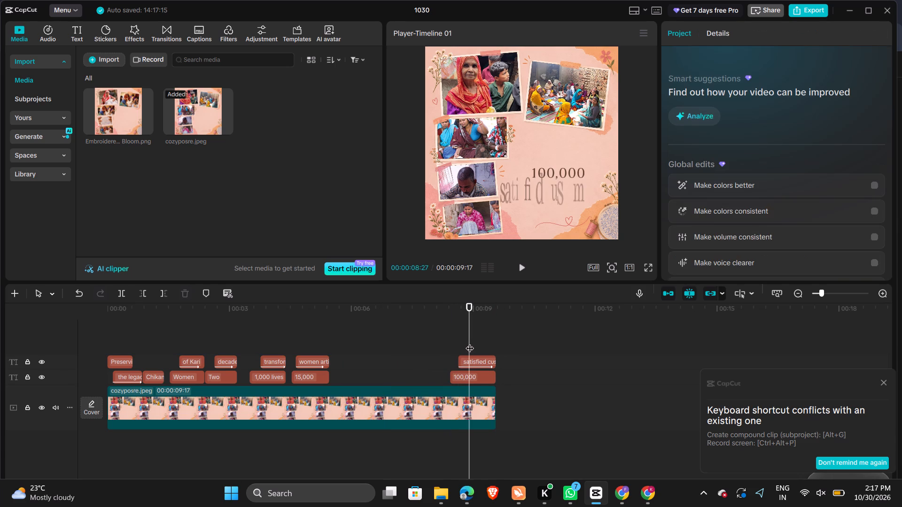
left_click(456, 374)
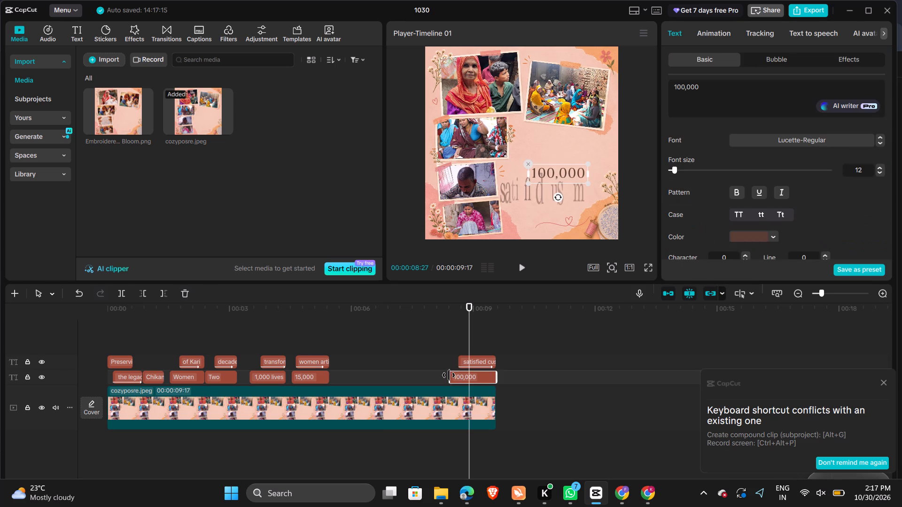
left_click_drag(448, 376, 436, 380)
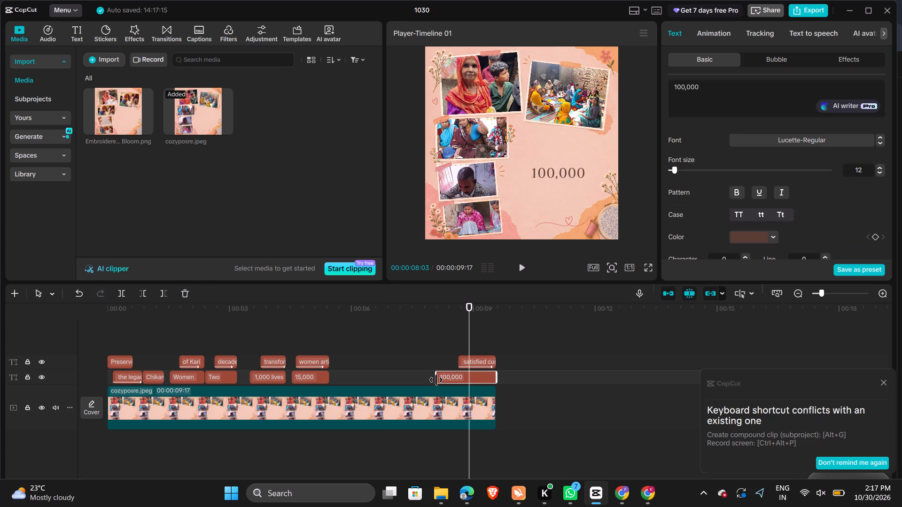
left_click_drag(436, 380, 432, 380)
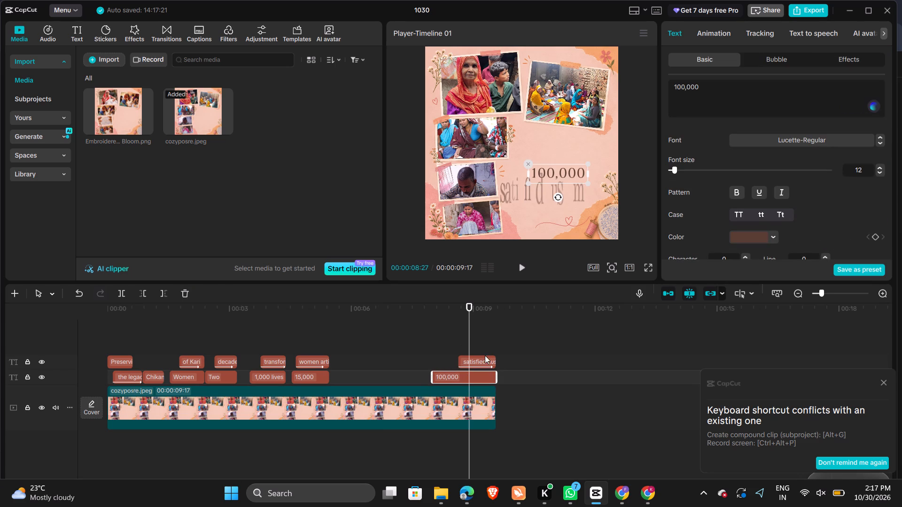
left_click(466, 362)
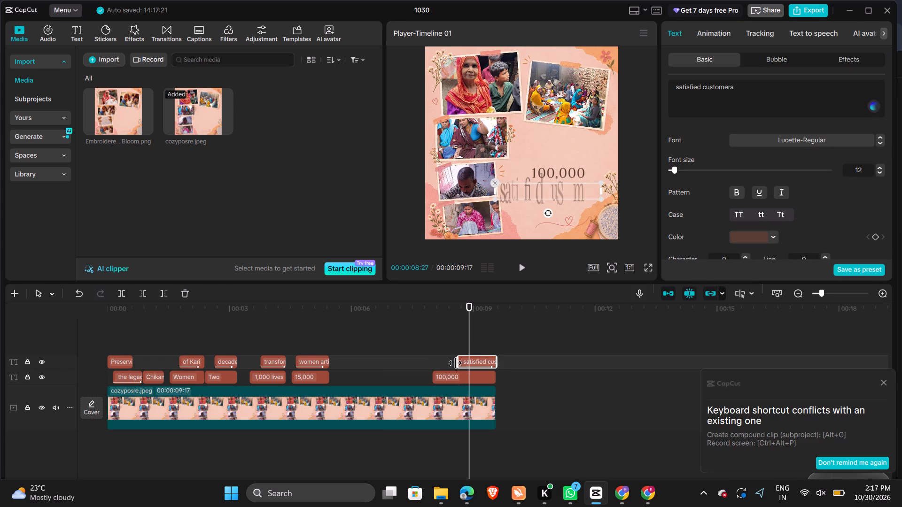
left_click_drag(455, 363, 443, 365)
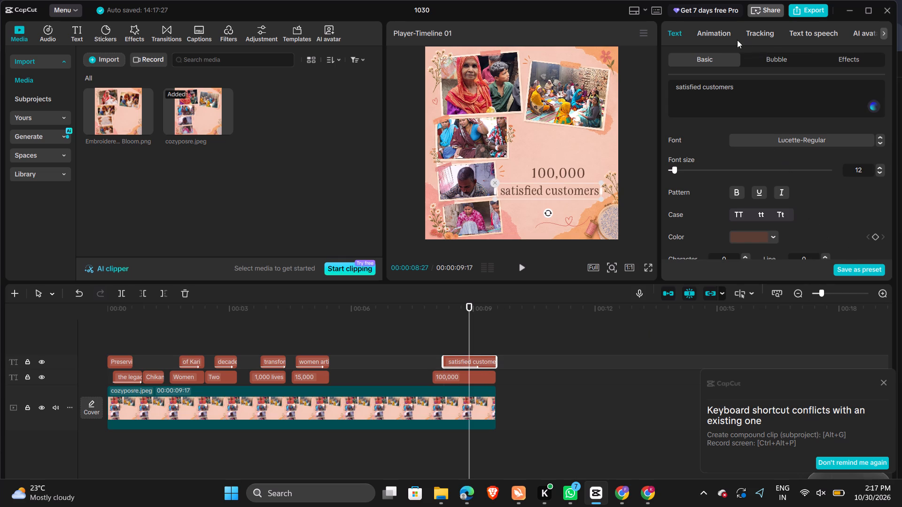
Set the entrance animation duration of the "satisfied customers" text to 1.2 s.
left_click(714, 34)
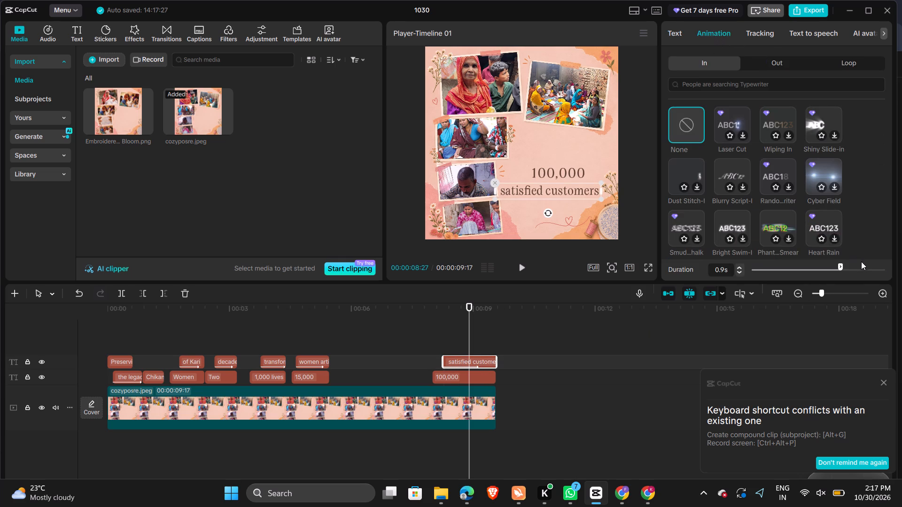
left_click(871, 267)
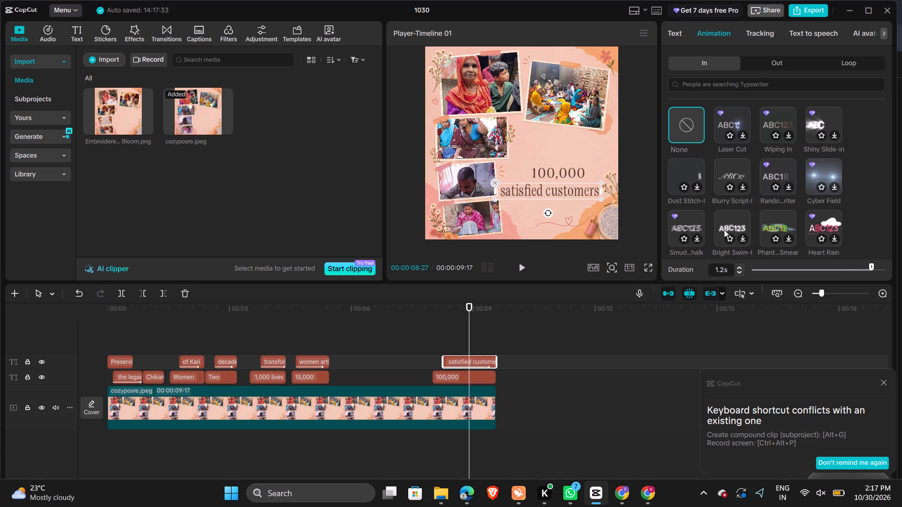
Play the ending to check the timing of the "100,000" and "satisfied customers" texts.
key("space")
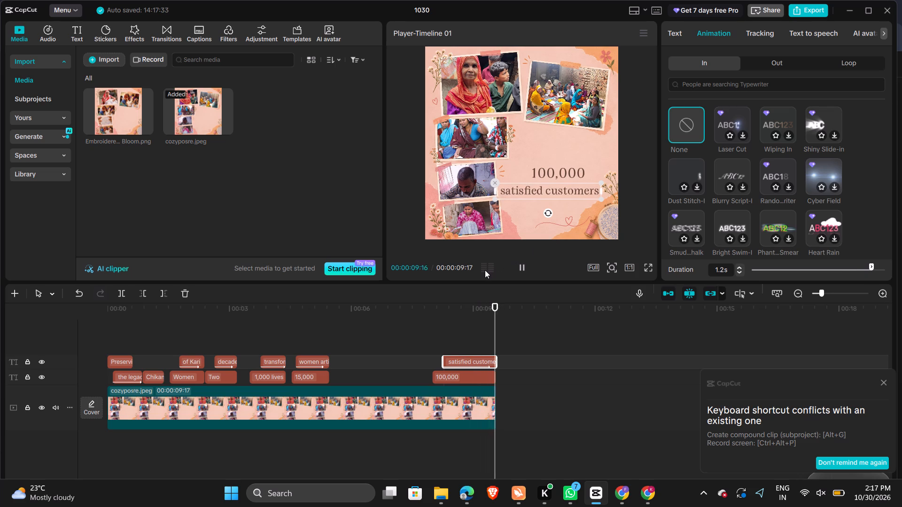
key("space")
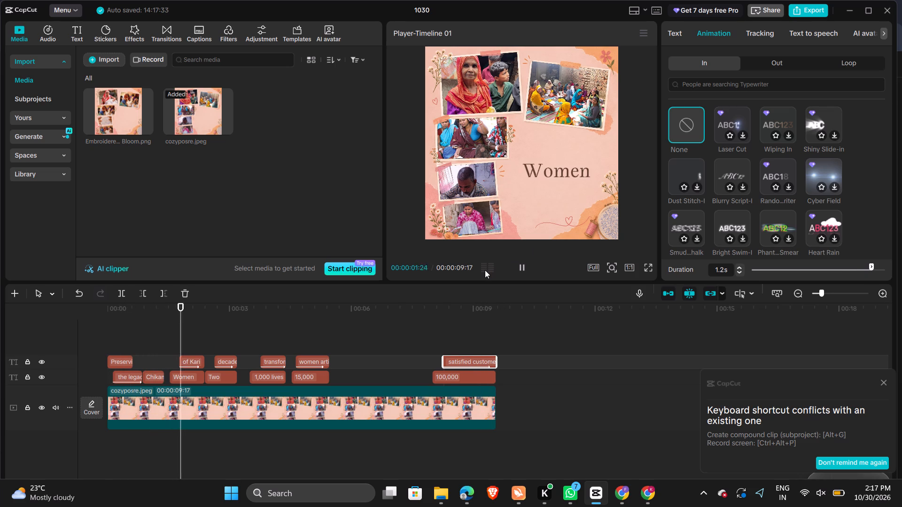
left_click(409, 353)
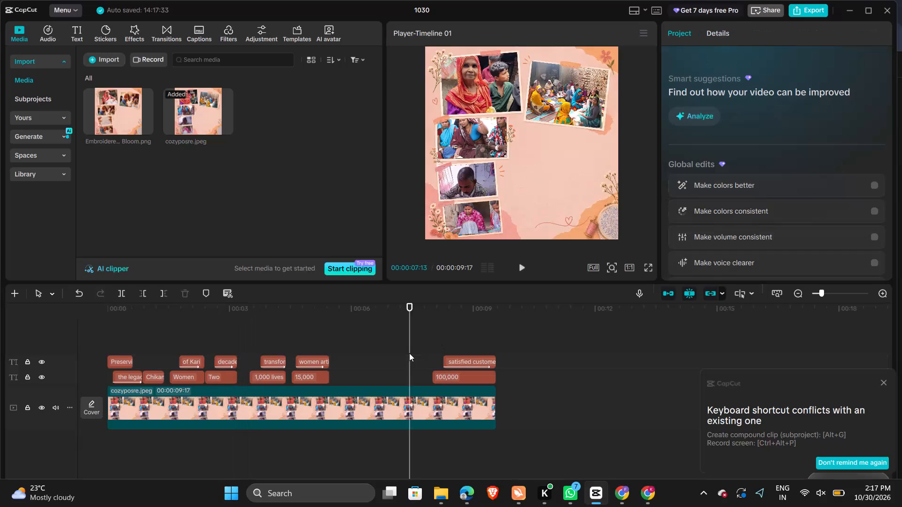
key("space")
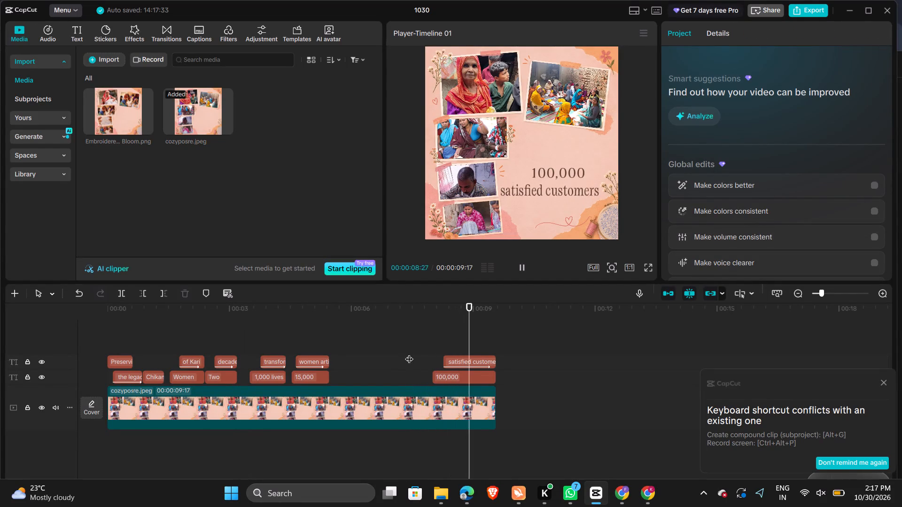
key("space")
key("space")
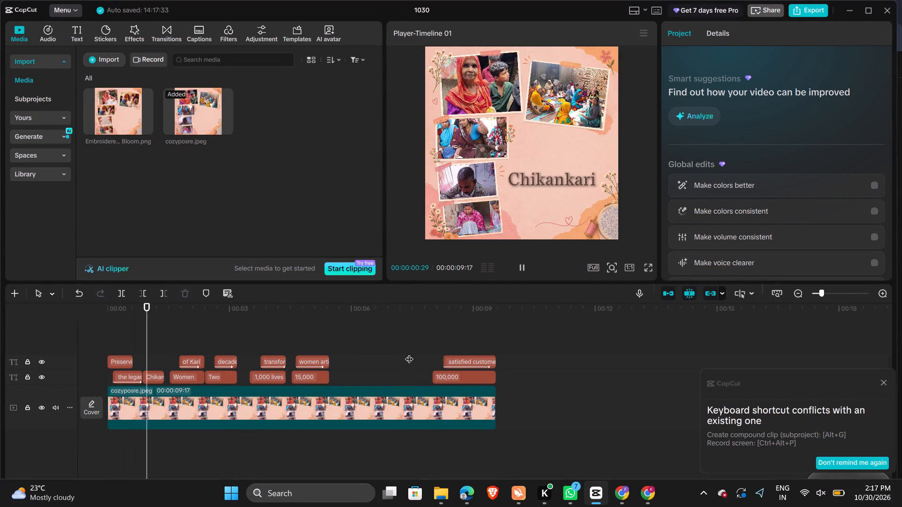
left_click(448, 378)
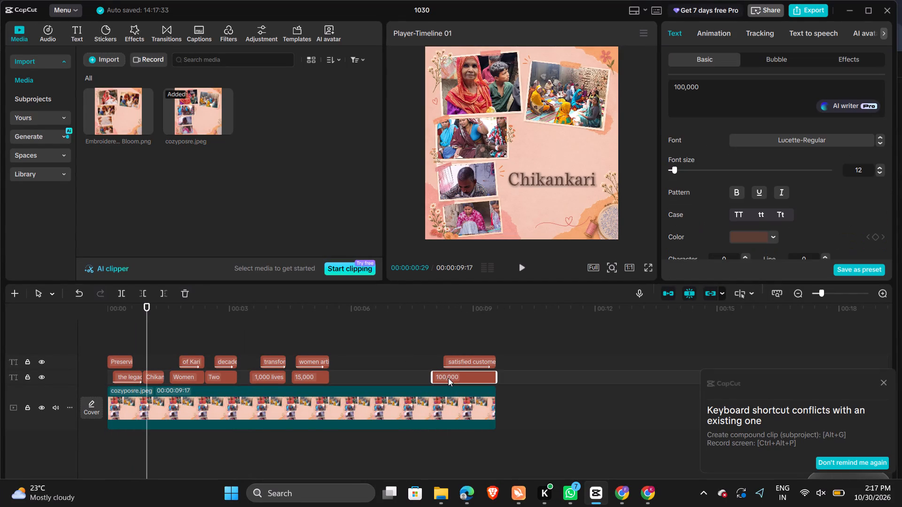
left_click(434, 333)
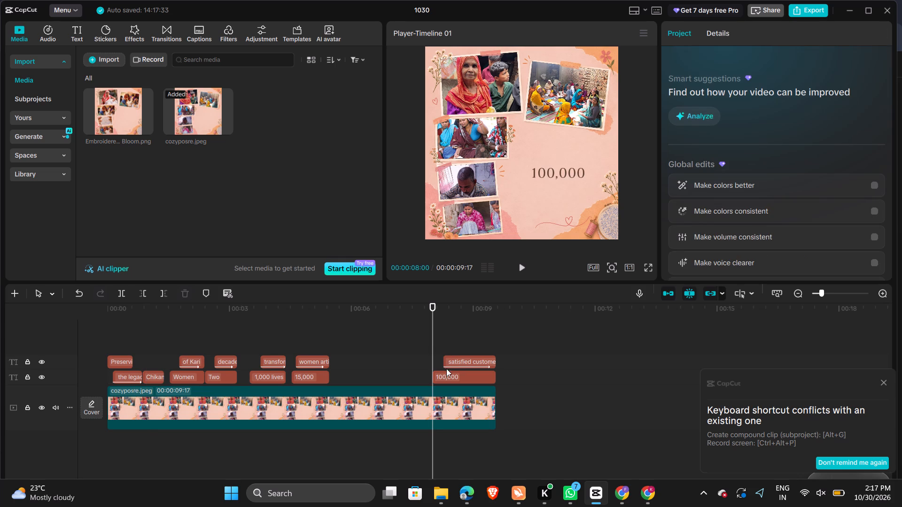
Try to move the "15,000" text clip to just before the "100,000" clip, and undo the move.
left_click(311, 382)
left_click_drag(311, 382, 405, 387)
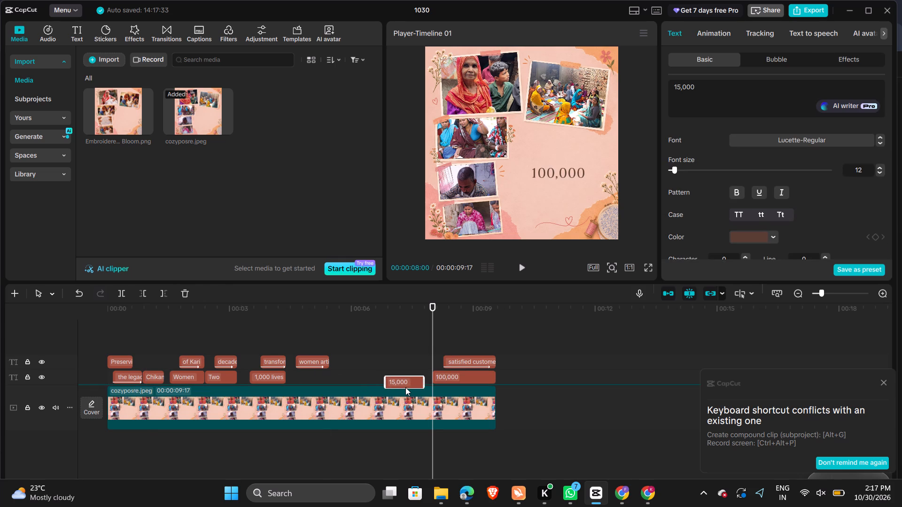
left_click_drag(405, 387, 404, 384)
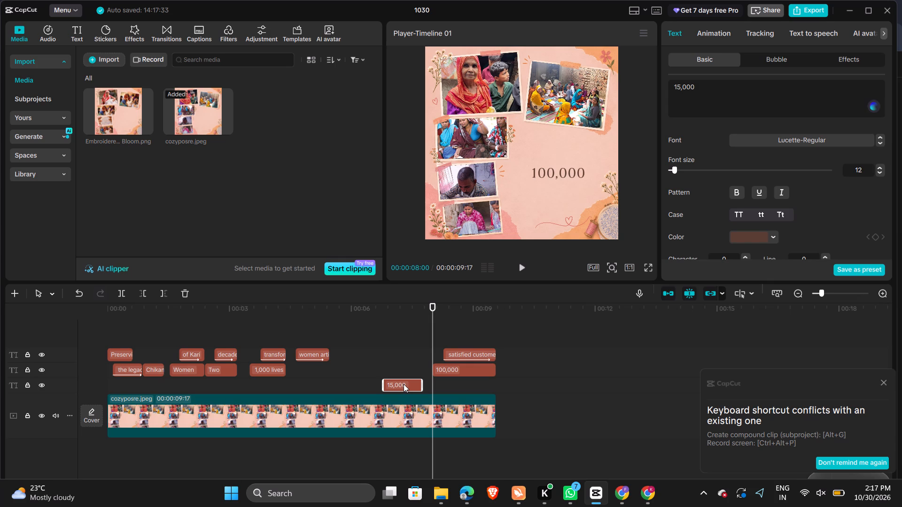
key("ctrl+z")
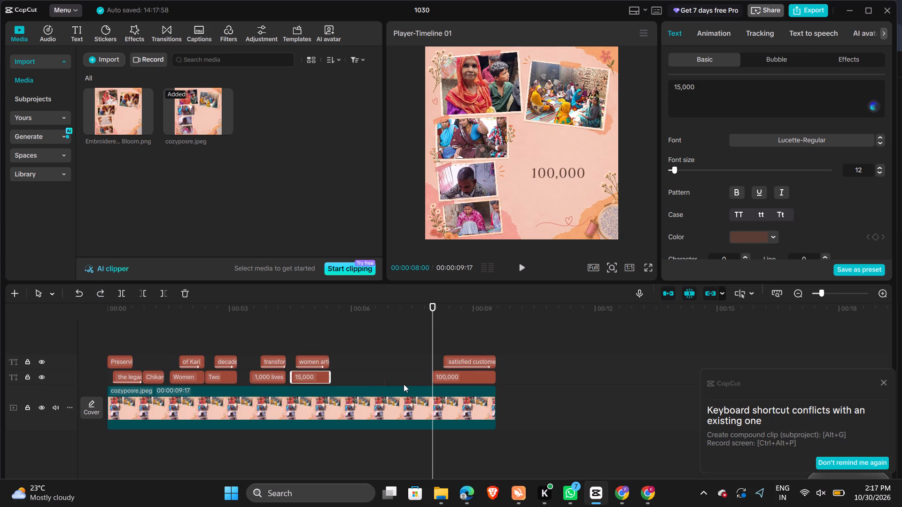
Move the "15,000" text clip on its own track to just before "100,000" and extend its start back to shortly after the 6-second mark.
left_click_drag(312, 373, 354, 369)
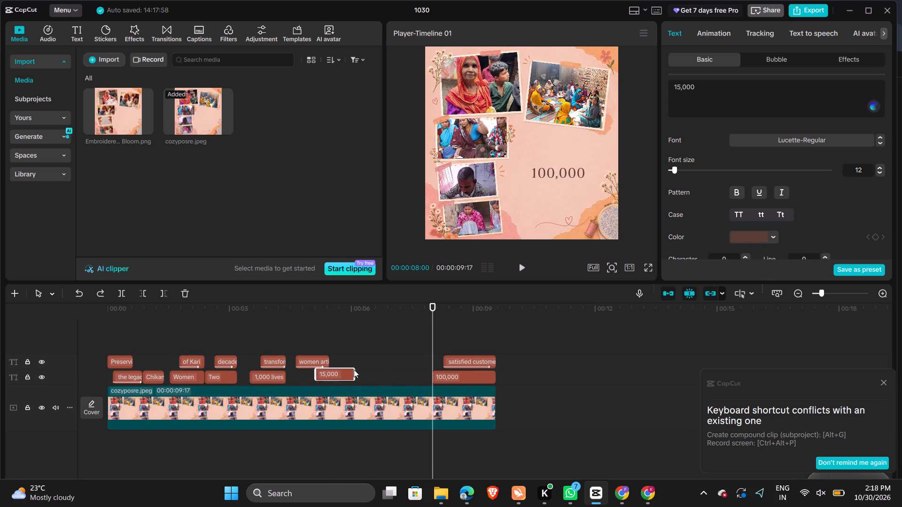
left_click_drag(354, 369, 407, 375)
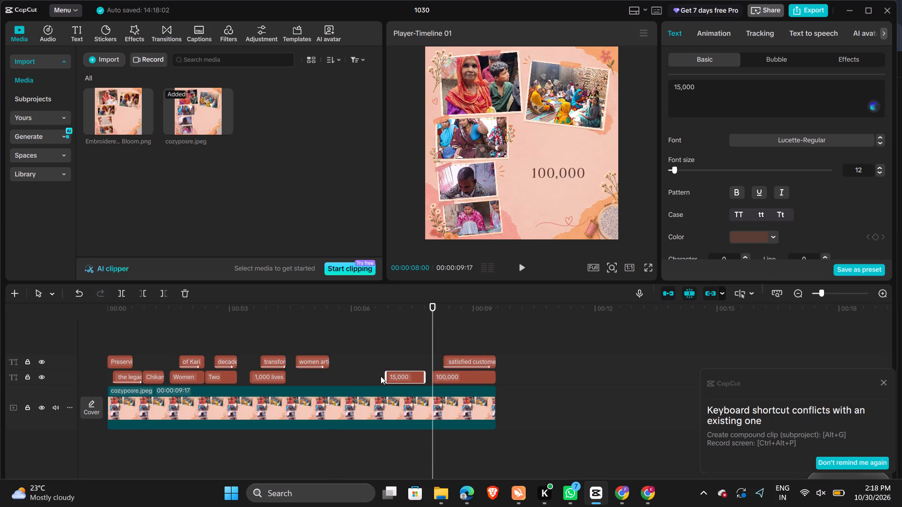
left_click_drag(385, 376, 371, 377)
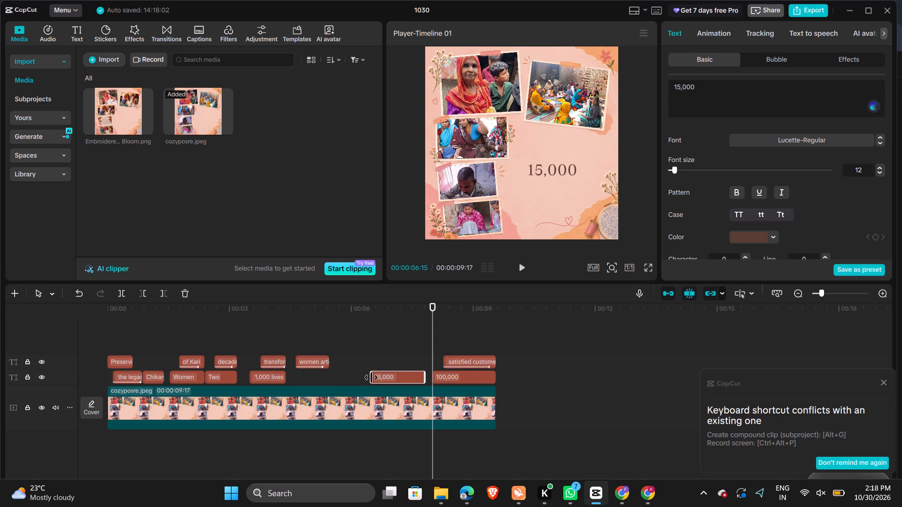
left_click_drag(371, 377, 366, 378)
left_click_drag(366, 378, 368, 378)
Move the "women artisian" clip above "15,000" so both end together, and extend its start to slightly after the "15,000" clip's start.
left_click_drag(310, 359, 394, 351)
left_click_drag(393, 351, 402, 370)
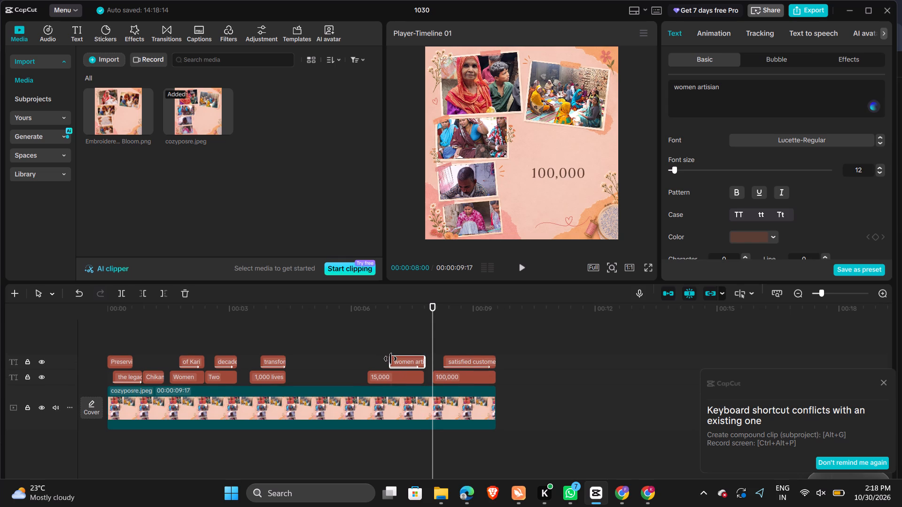
left_click_drag(390, 359, 377, 364)
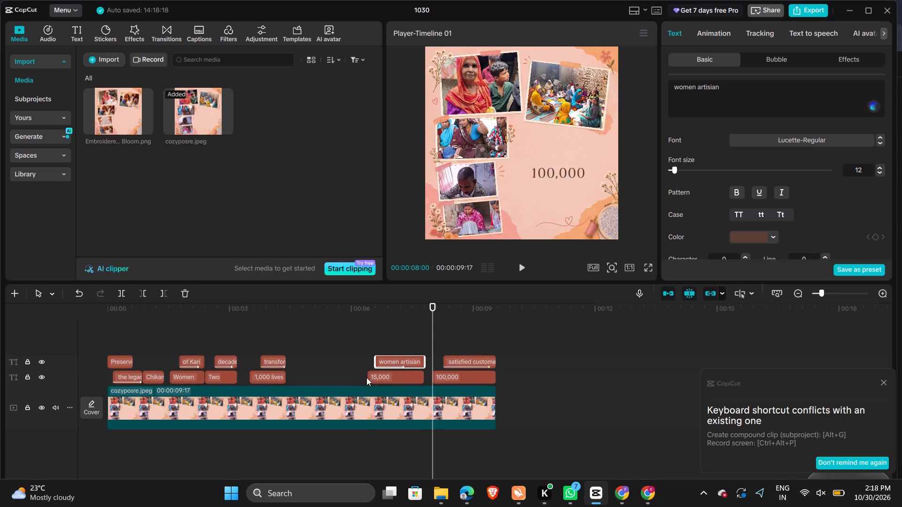
Extend the start of the "15,000" text clip back to about 00:00:06:07.
left_click(366, 377)
left_click(382, 370)
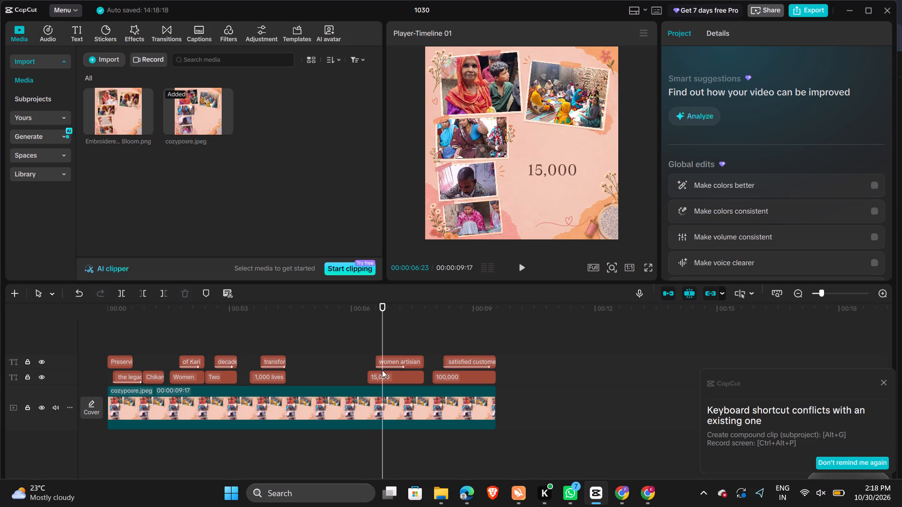
left_click(395, 372)
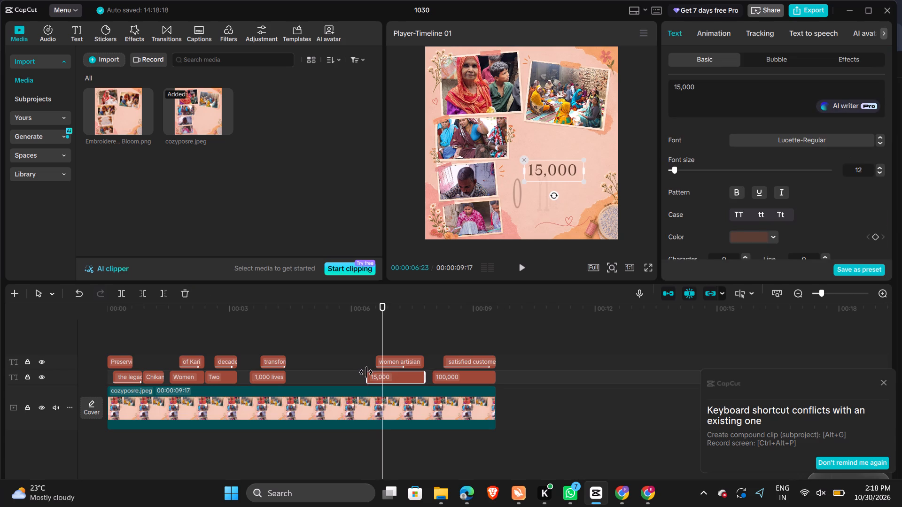
left_click_drag(366, 372, 358, 374)
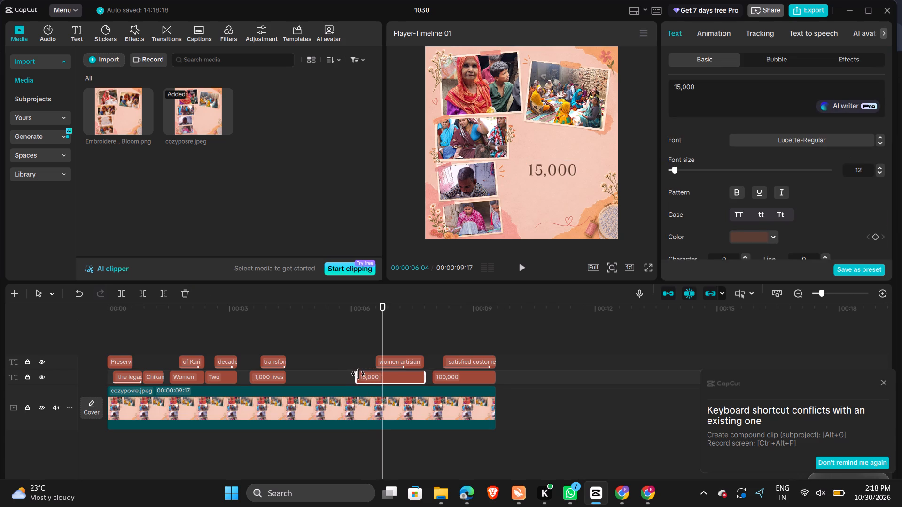
left_click_drag(358, 374, 360, 374)
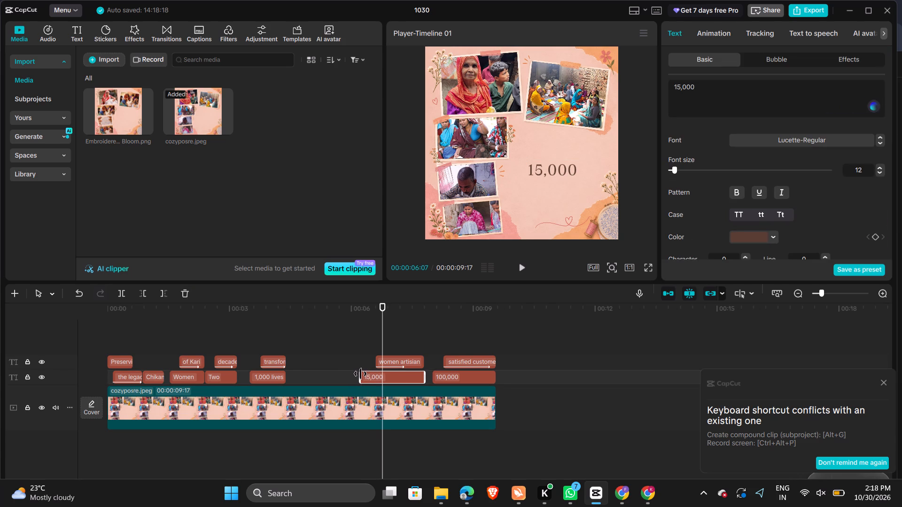
Extend the start of "15,000" slightly earlier and pull the start of "women artisian" back to shortly after it.
left_click_drag(360, 374, 359, 374)
left_click(412, 358)
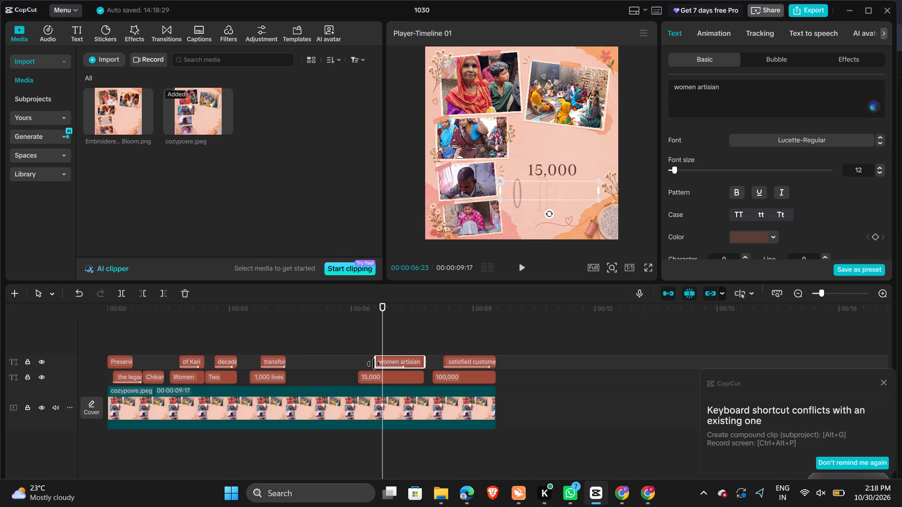
left_click_drag(373, 364, 364, 367)
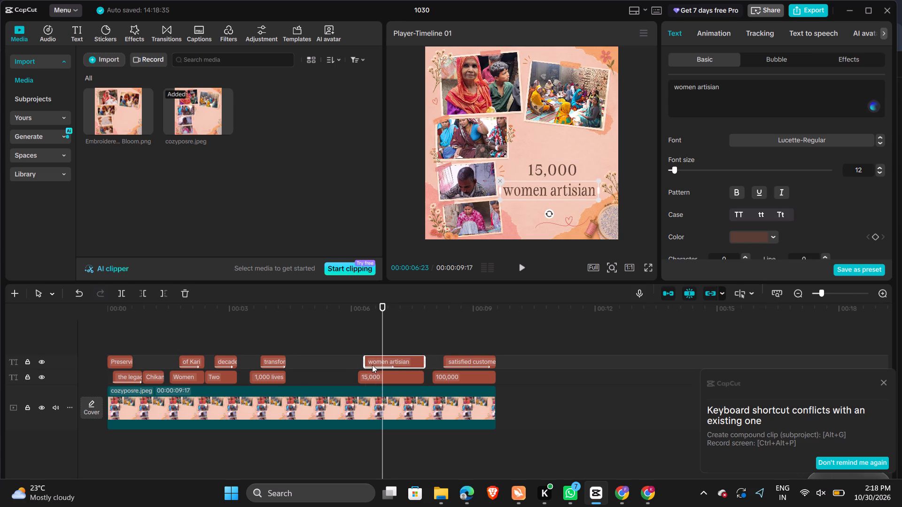
left_click(363, 361)
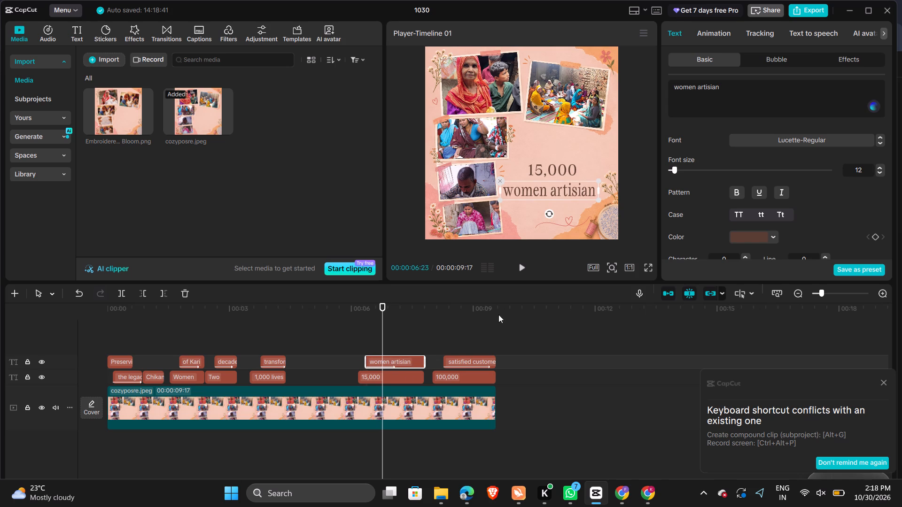
Set the In animation duration of the "women artisian" text to 1.4s.
scroll(823, 181, "down", 6)
scroll(823, 181, "up", 5)
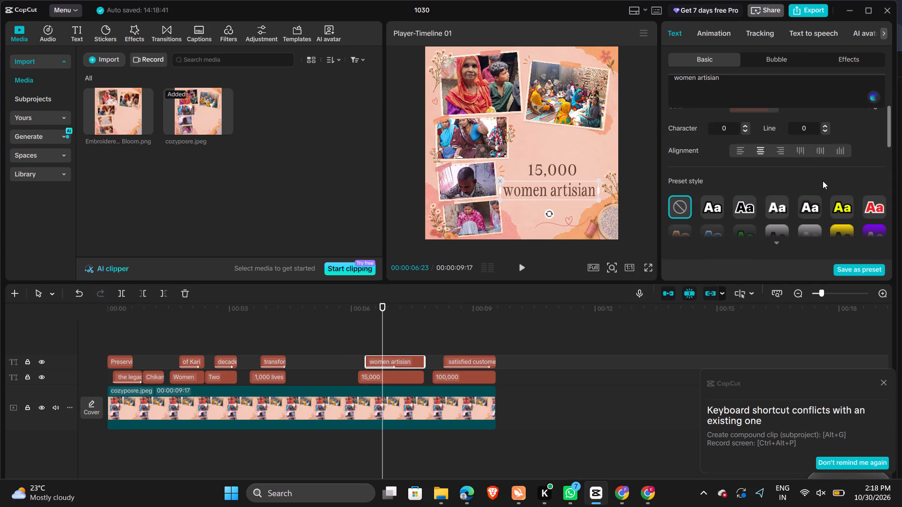
left_click(716, 31)
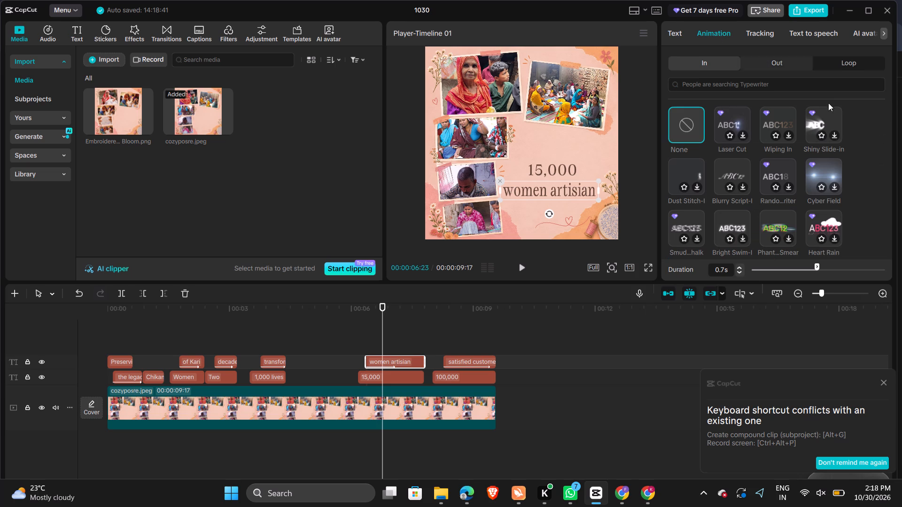
left_click(877, 269)
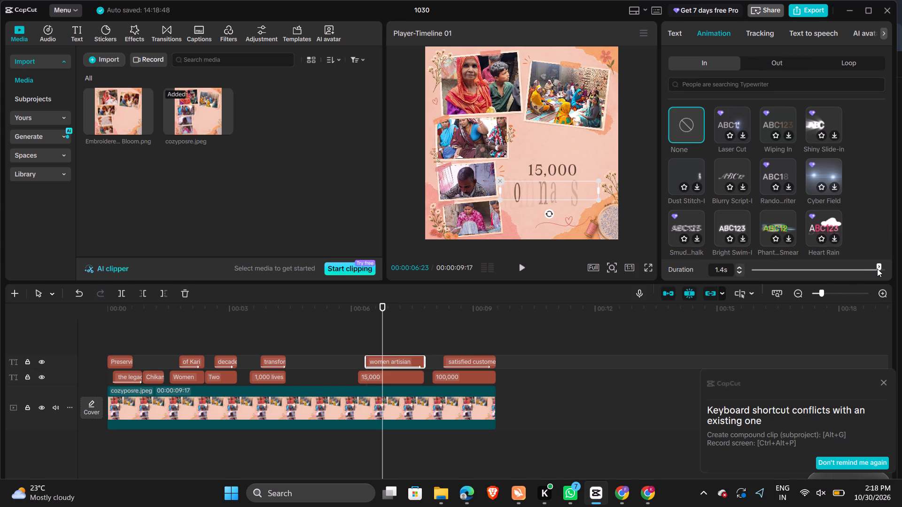
Play back the "15,000" and "women artisian" section to check the text timing.
key("space")
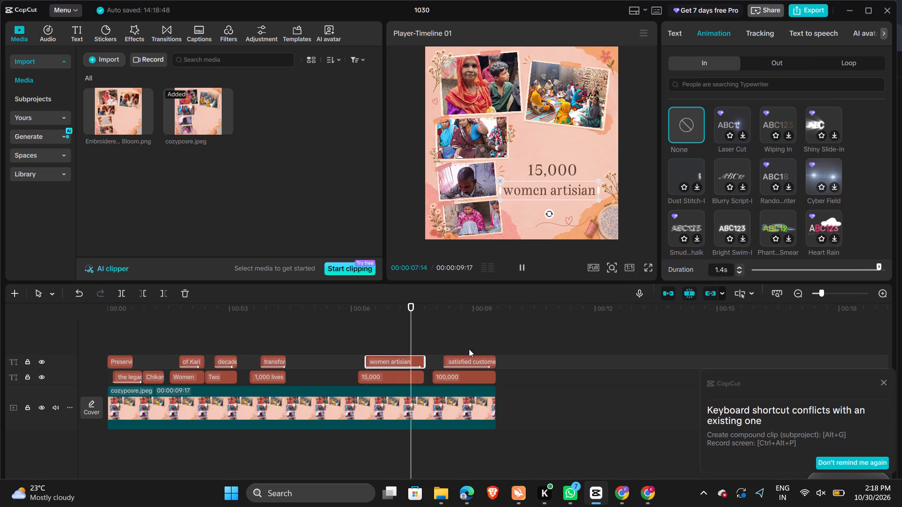
left_click(331, 332)
key("space")
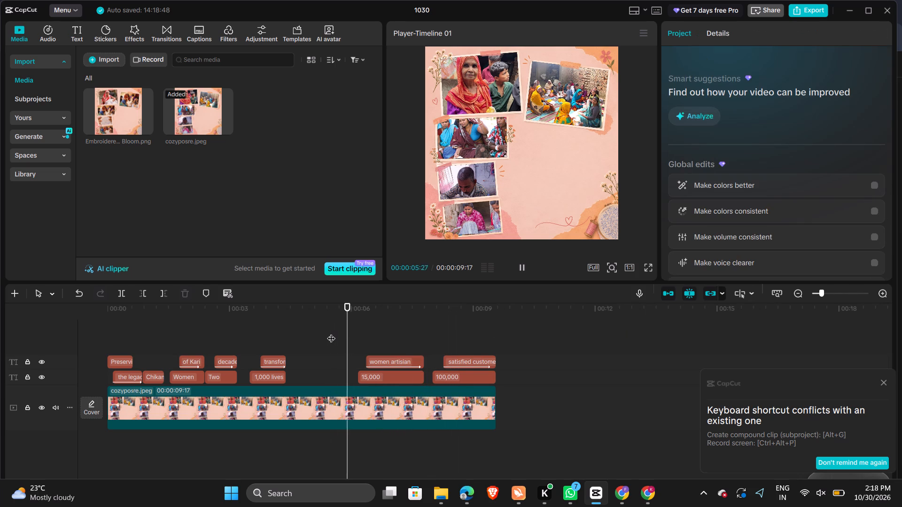
key("space")
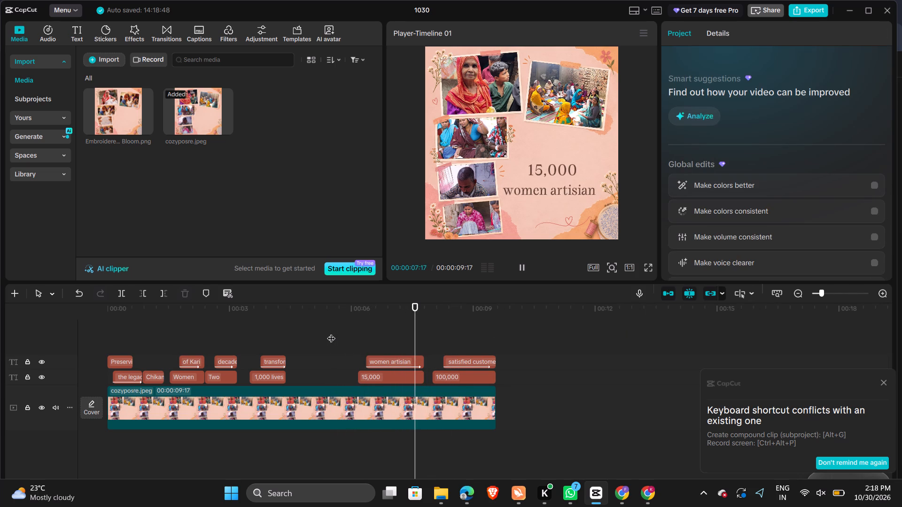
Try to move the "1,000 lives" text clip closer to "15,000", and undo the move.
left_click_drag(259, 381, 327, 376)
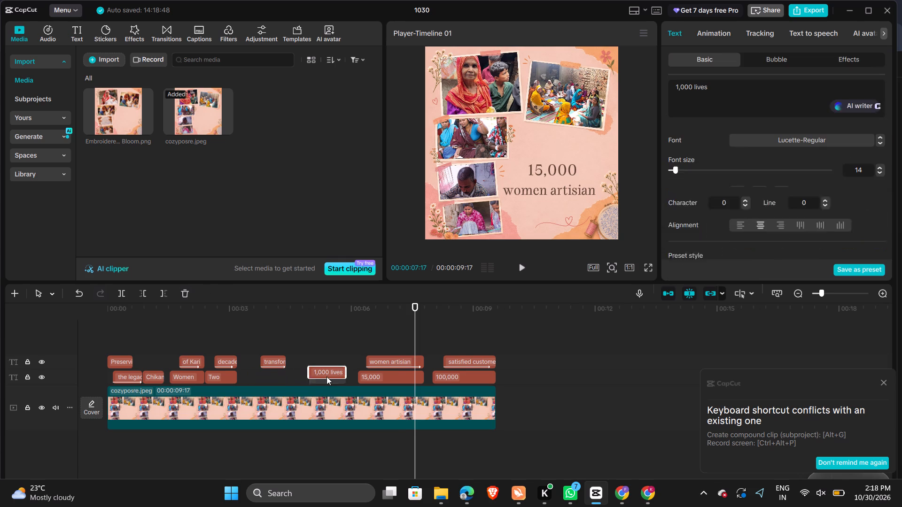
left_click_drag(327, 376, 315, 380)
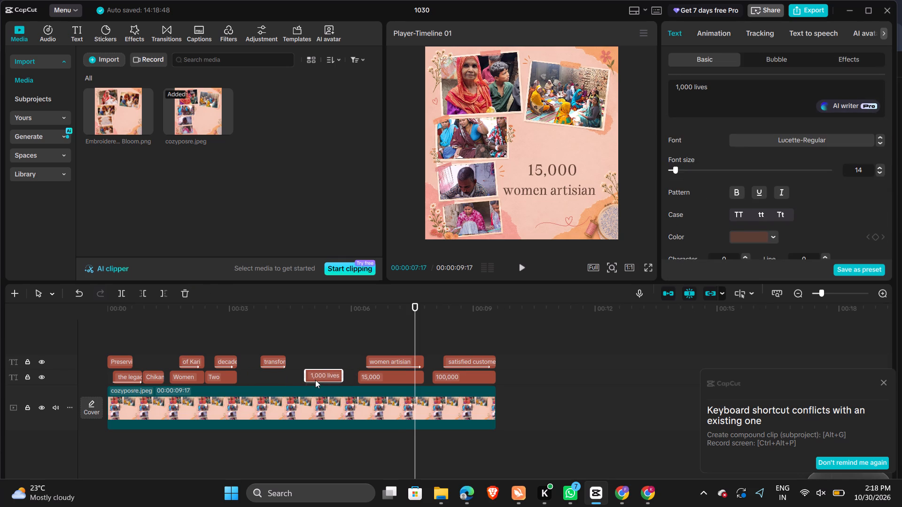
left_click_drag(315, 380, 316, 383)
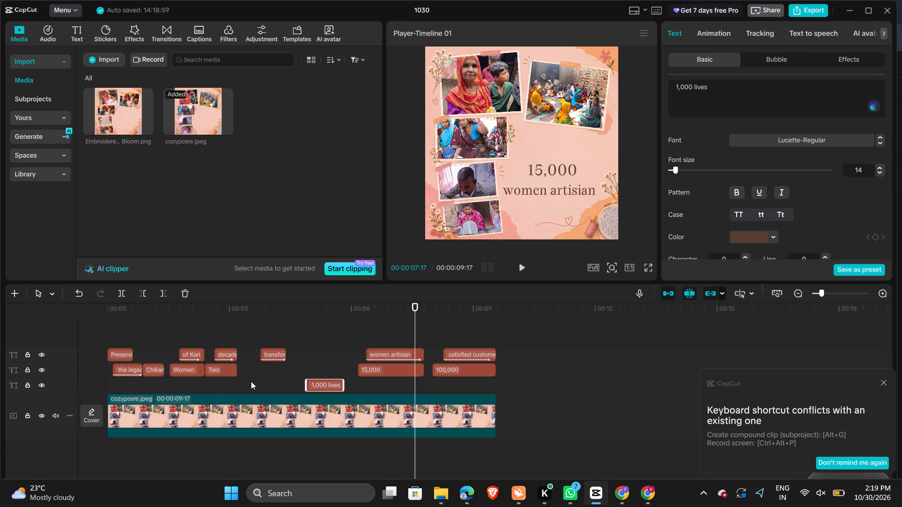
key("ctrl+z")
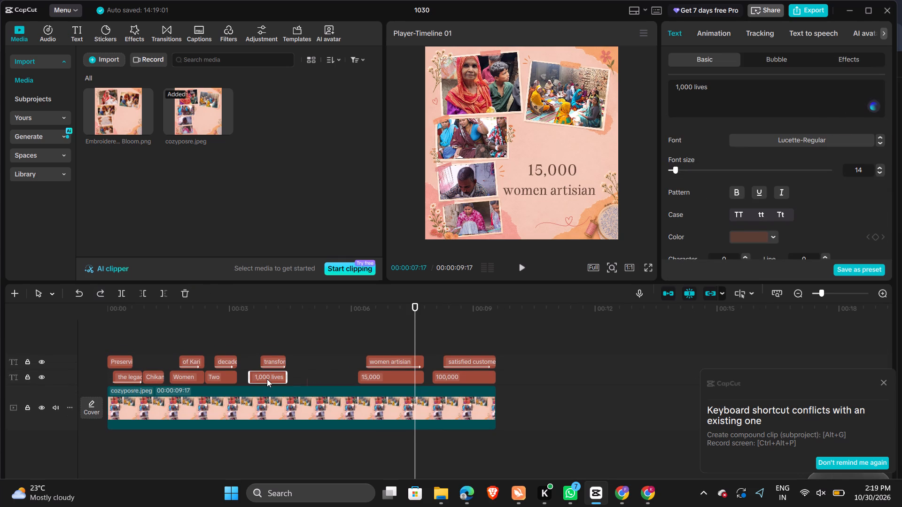
Move the "1,000 lives" text clip along its own track so it ends shortly before "15,000".
left_click_drag(267, 379, 319, 386)
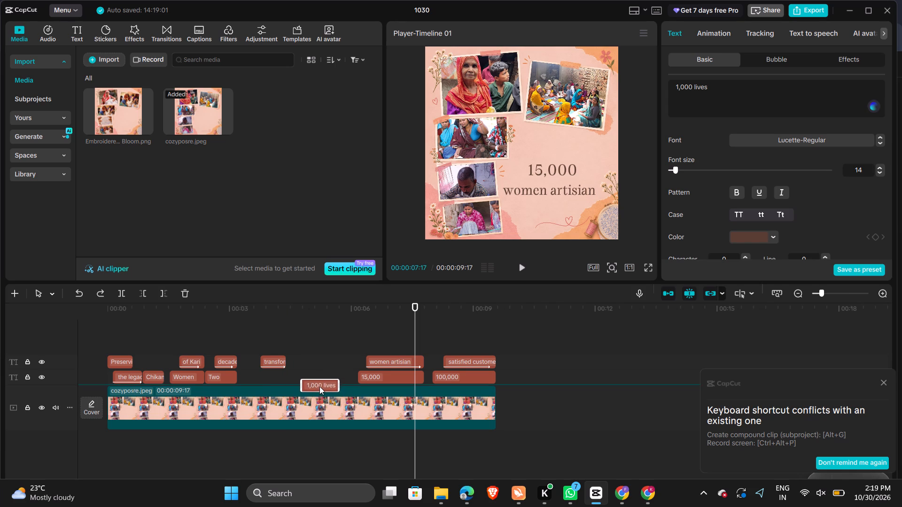
left_click_drag(319, 386, 322, 380)
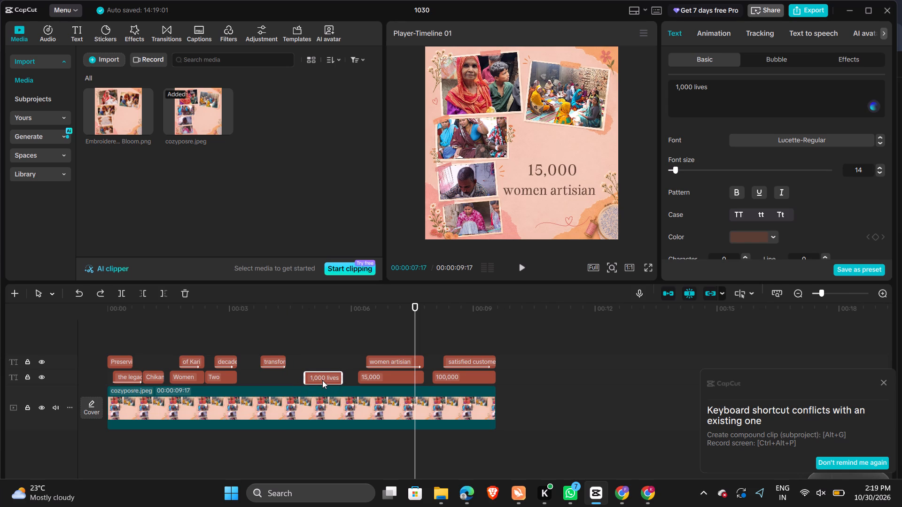
left_click_drag(322, 380, 322, 380)
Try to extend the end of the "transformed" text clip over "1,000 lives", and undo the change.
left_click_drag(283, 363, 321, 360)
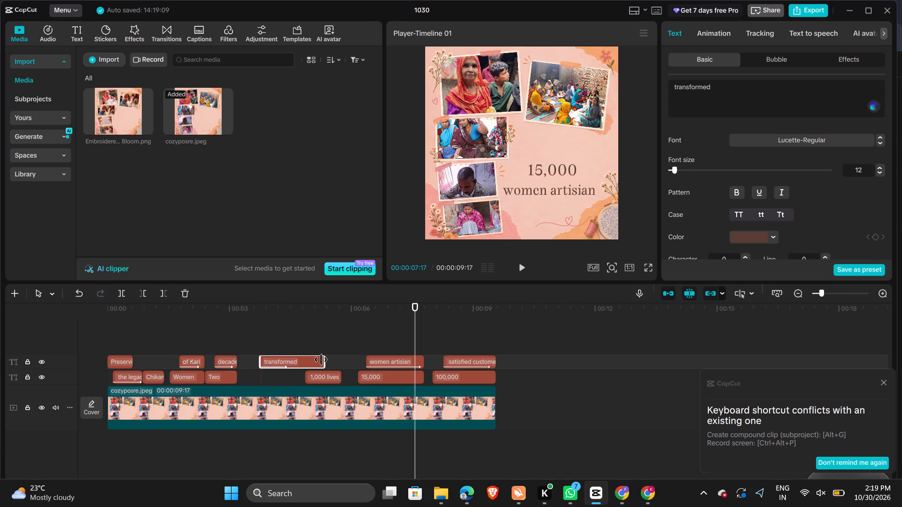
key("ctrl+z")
Move the "transformed" text clip above "1,000 lives" so both end together at about 00:00:05:23.
left_click_drag(277, 355, 341, 356)
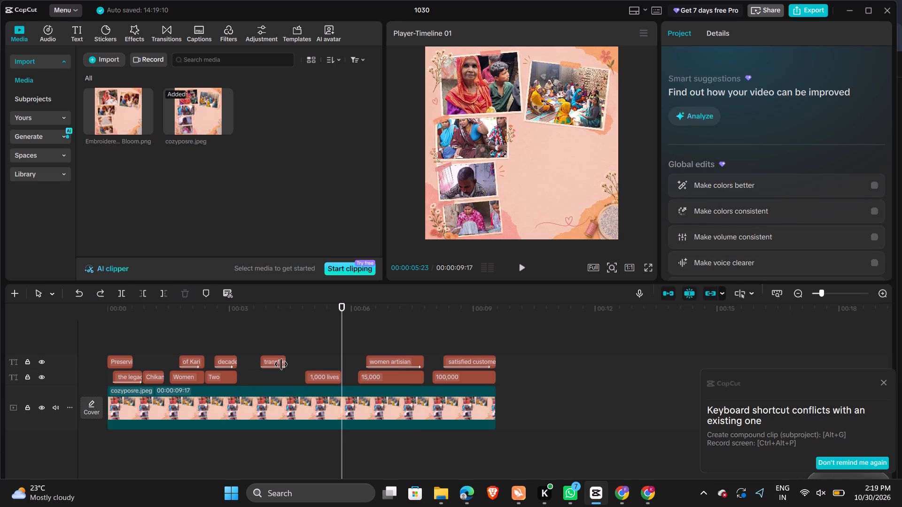
left_click_drag(272, 362, 320, 367)
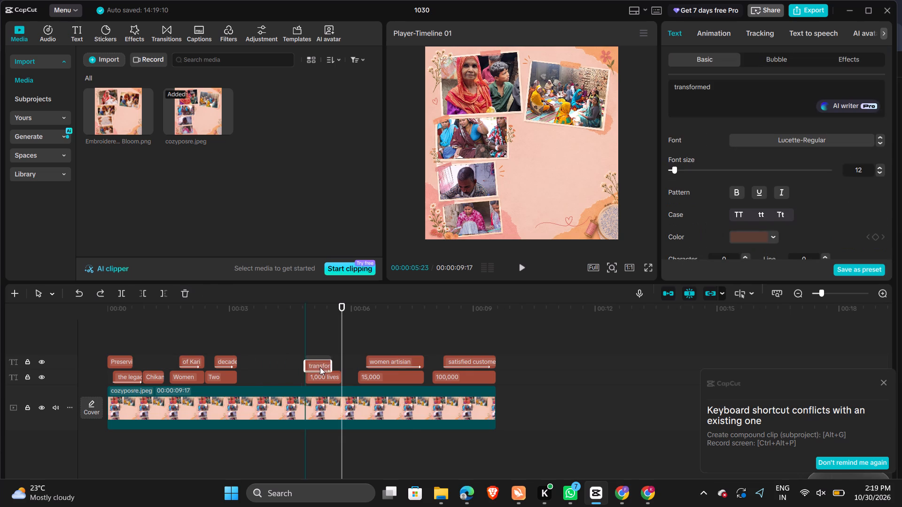
left_click_drag(320, 367, 329, 366)
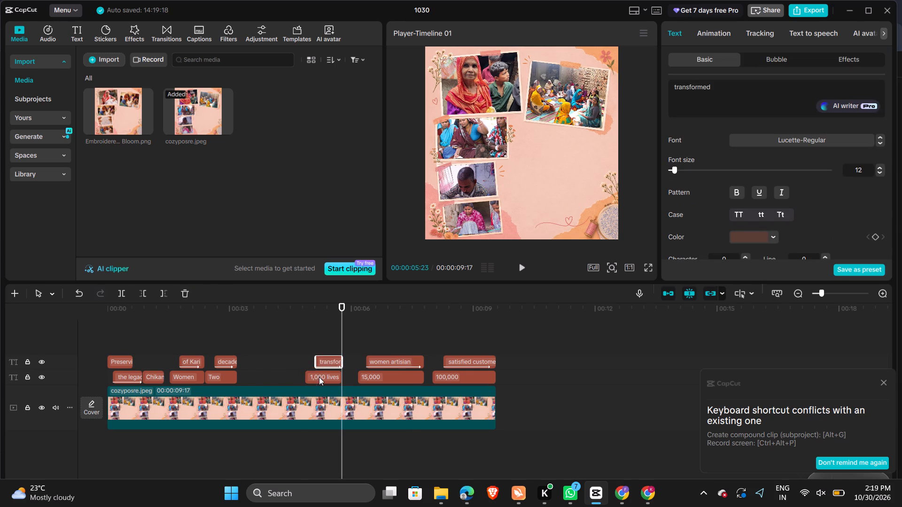
Extend the start of the "1,000 lives" text clip back to about 4.5 seconds.
left_click(320, 378)
left_click_drag(304, 378, 292, 382)
Extend the start of the "transformed" text clip back to just after the start of "1,000 lives".
left_click(333, 357)
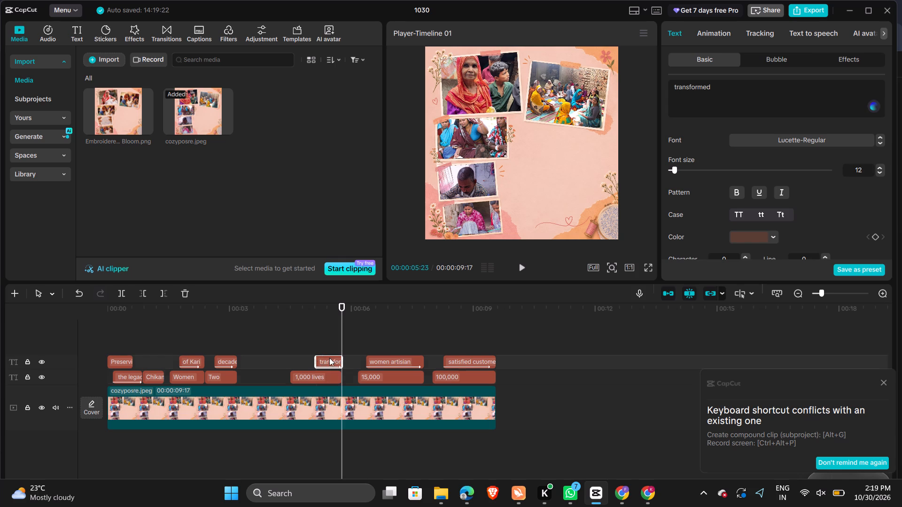
left_click_drag(313, 363, 301, 367)
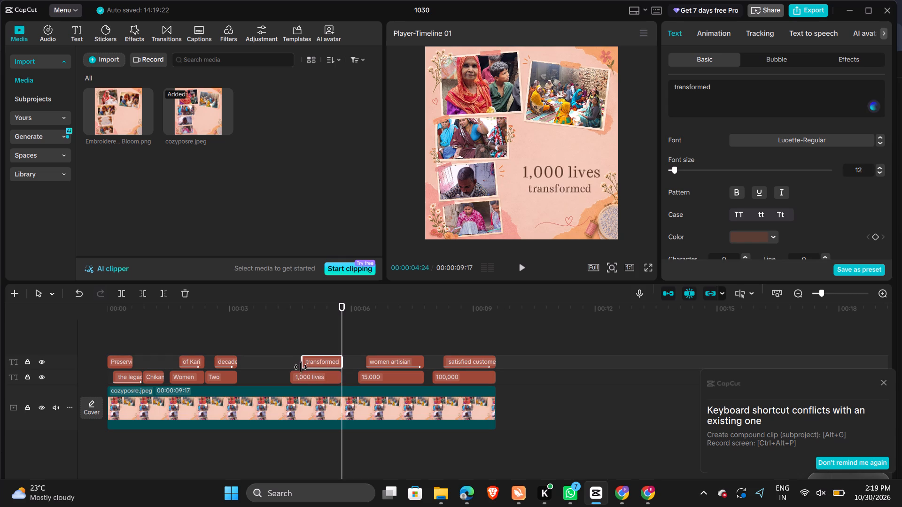
left_click_drag(301, 367, 298, 368)
left_click_drag(298, 368, 294, 369)
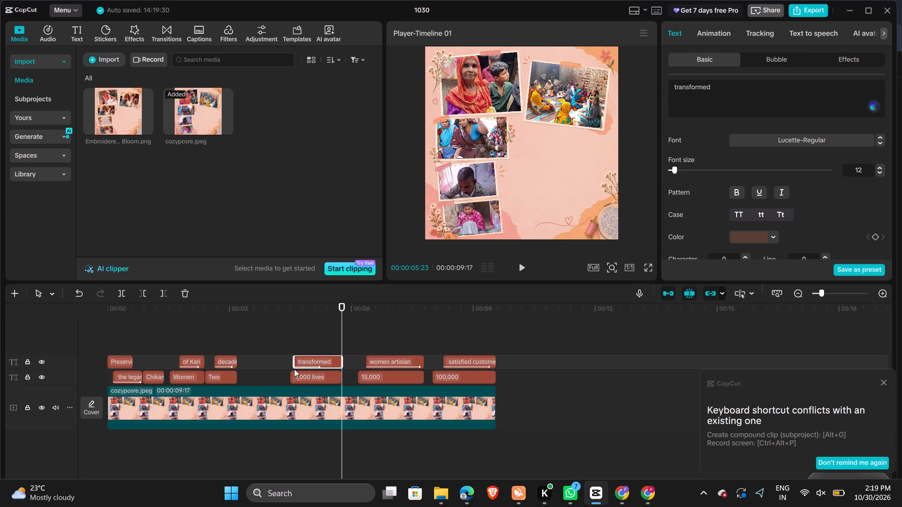
Extend the start of the "1,000 lives" text clip further back, clearly ahead of the start of "transformed".
left_click(294, 372)
left_click_drag(288, 377, 279, 380)
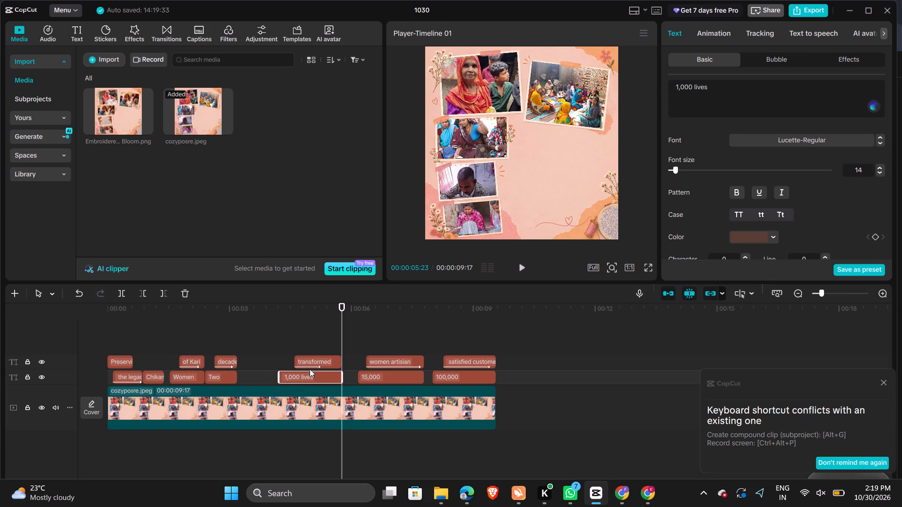
left_click(299, 361)
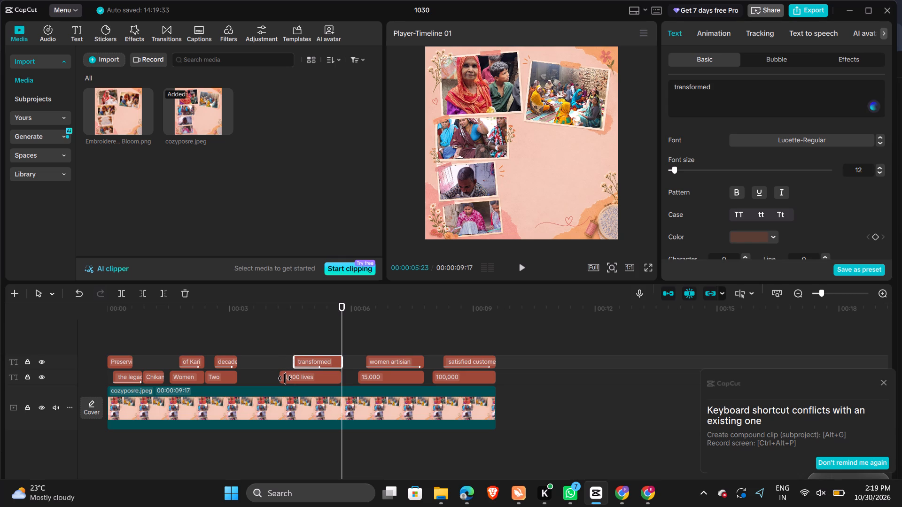
left_click(285, 378)
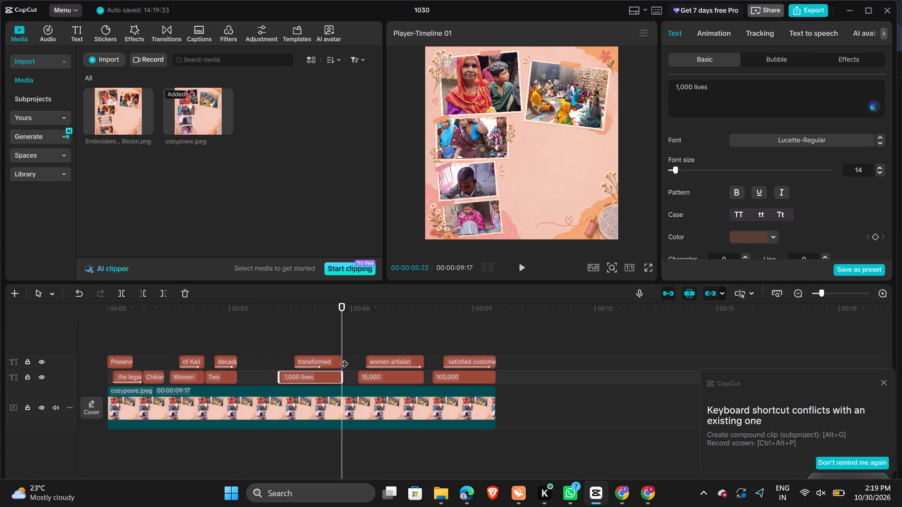
Set the In animation duration of the "transformed" text to its maximum, 1.2s.
left_click(330, 360)
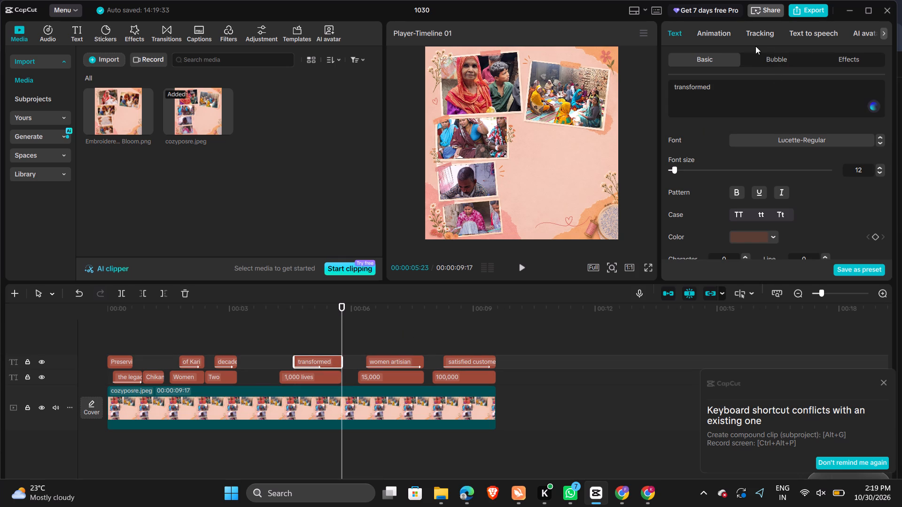
left_click(709, 32)
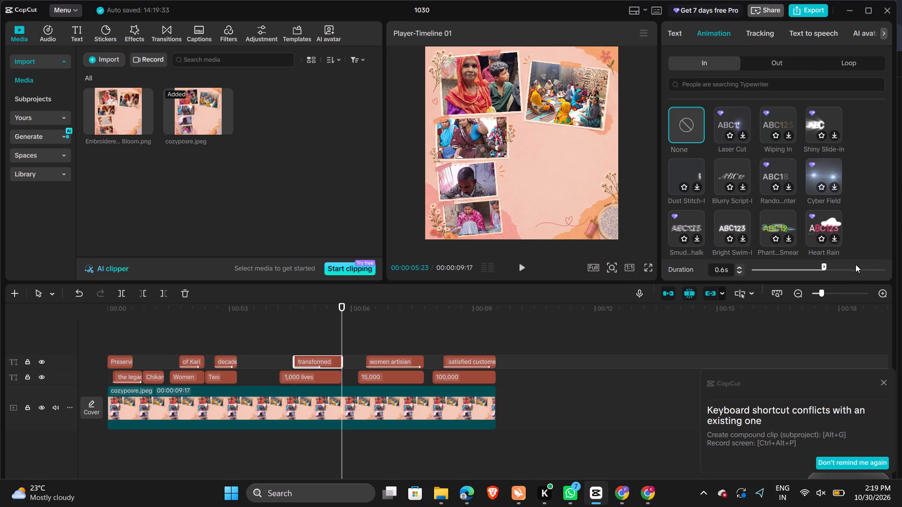
left_click(875, 265)
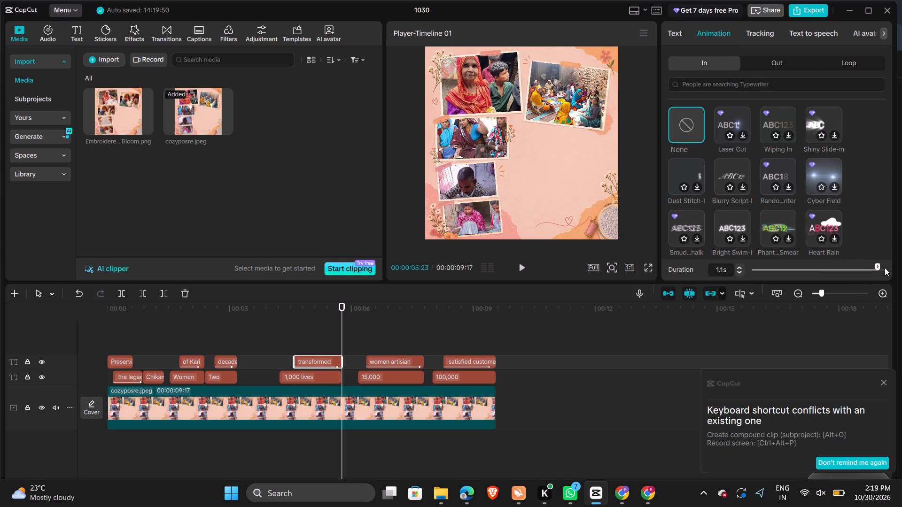
left_click(886, 268)
left_click_drag(876, 264, 892, 265)
Lengthen the "Two" text clip at its end and move it along its track to just before "1,000 lives".
left_click(219, 377)
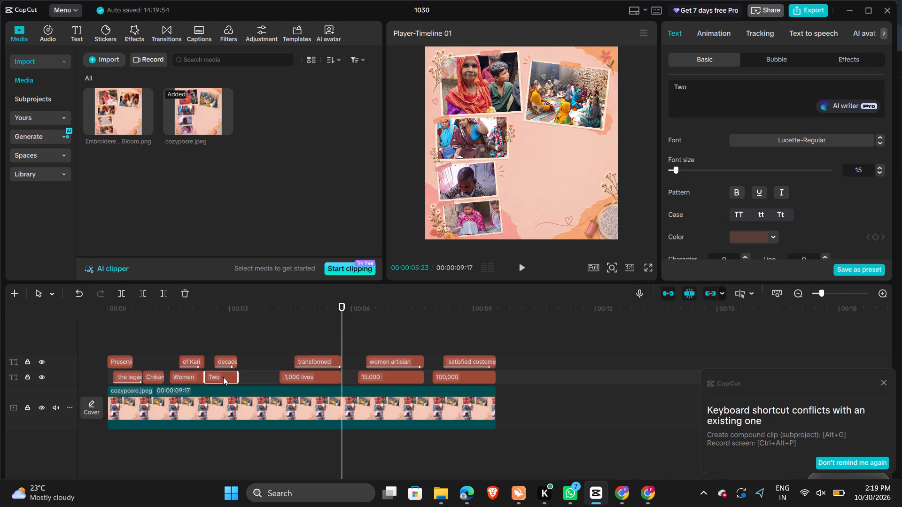
left_click_drag(238, 376, 252, 377)
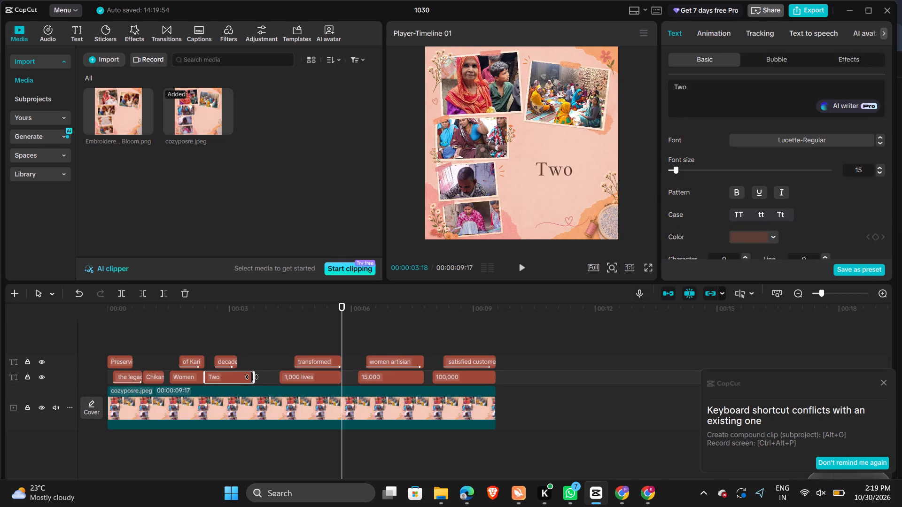
left_click_drag(252, 377, 256, 377)
left_click_drag(221, 380, 230, 379)
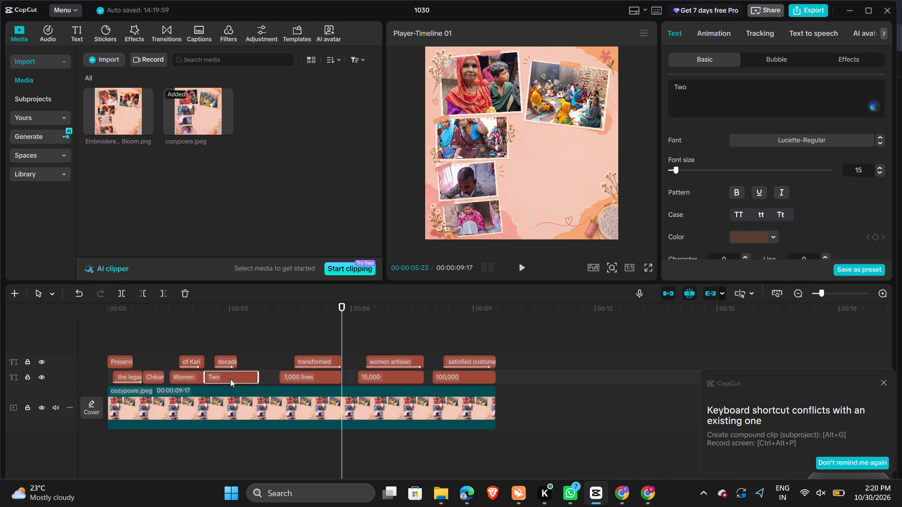
left_click_drag(230, 379, 235, 381)
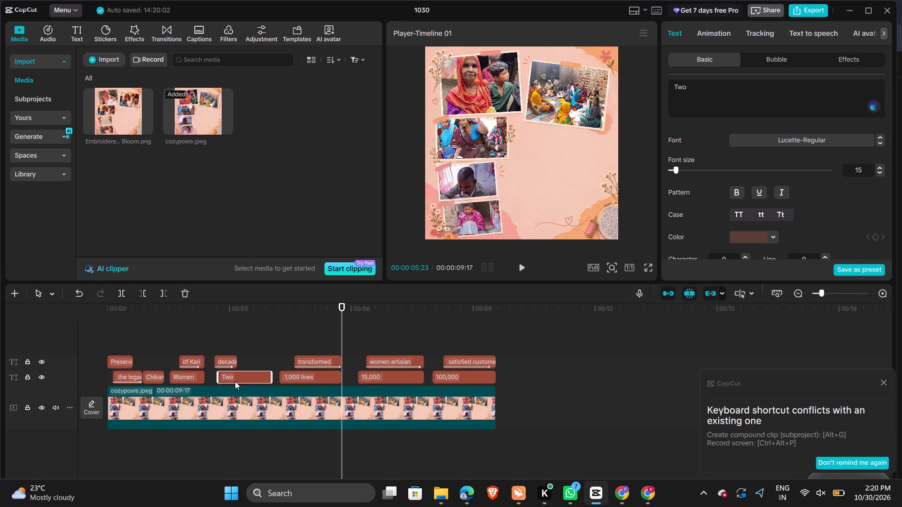
Lengthen the "decades of expertise" text clip at its end and move it along its track so it ends together with "Two".
left_click(226, 361)
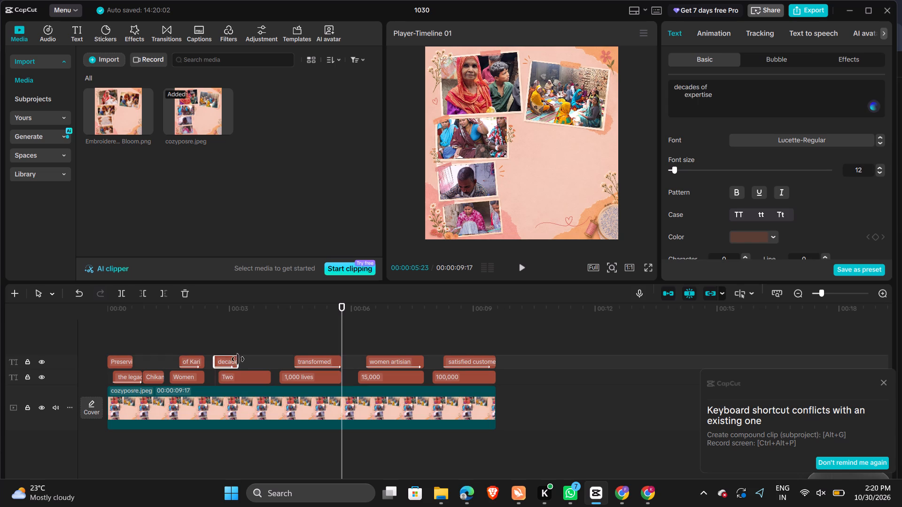
left_click(241, 362)
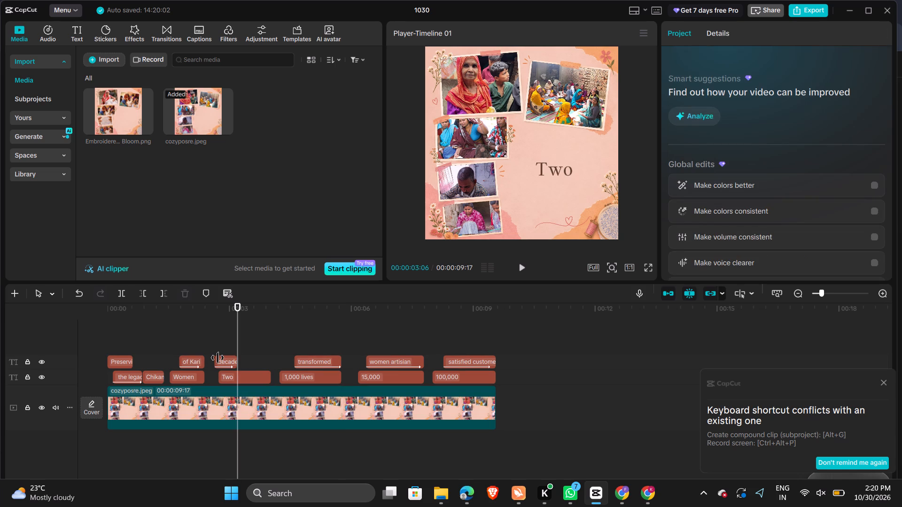
left_click(218, 358)
left_click_drag(240, 361, 256, 361)
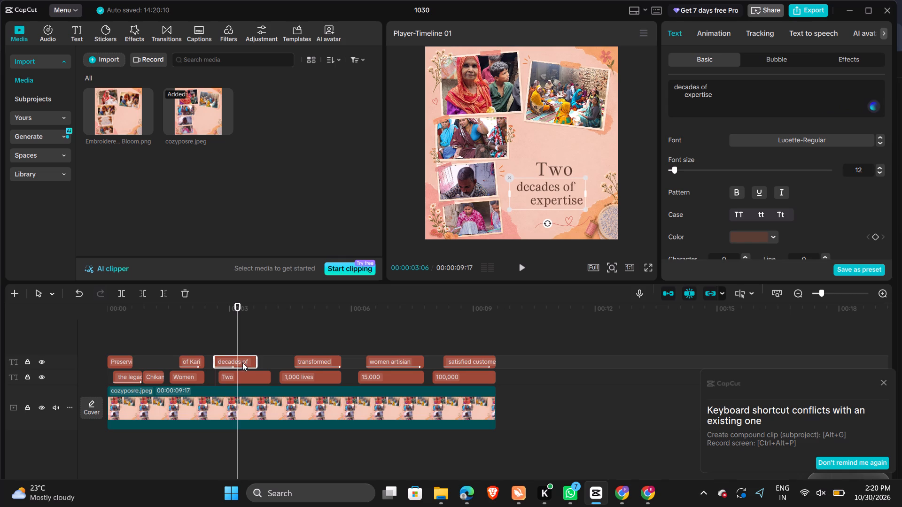
left_click_drag(230, 363, 247, 361)
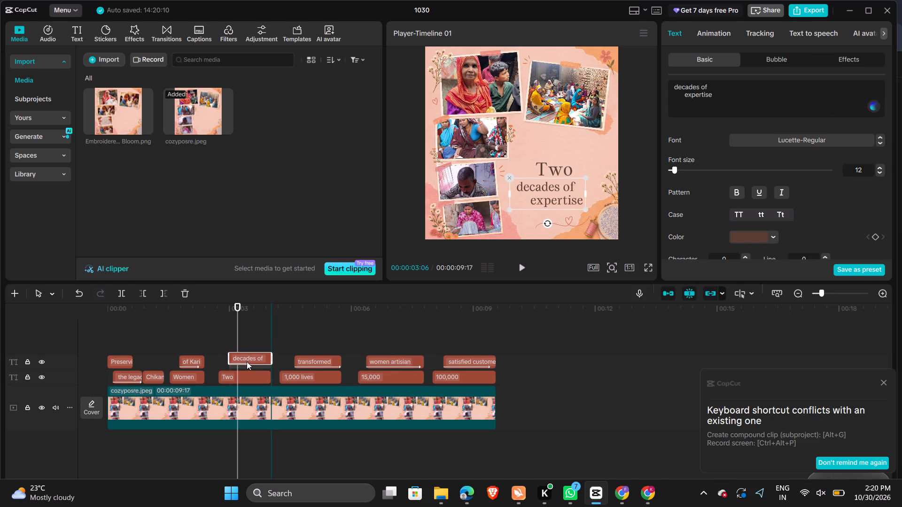
left_click_drag(247, 361, 245, 366)
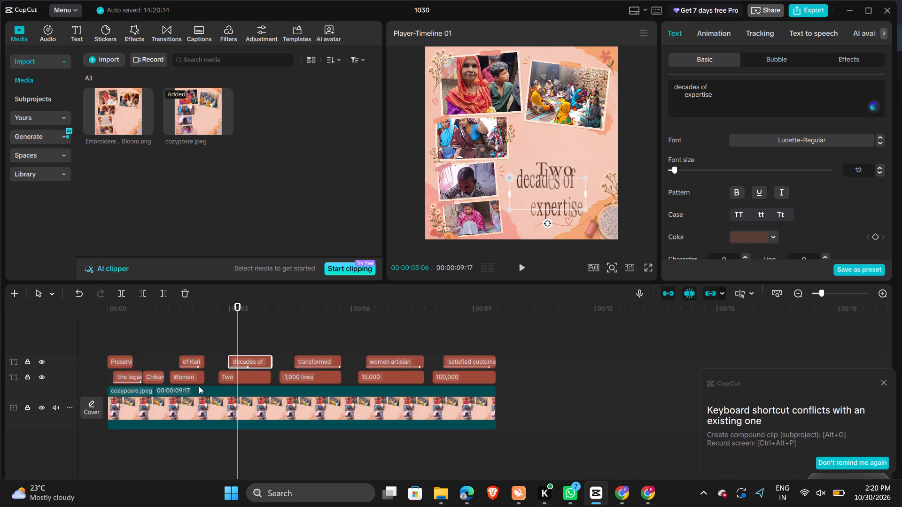
Extend the end of the "Women" text clip slightly towards the start of "Two".
left_click(184, 377)
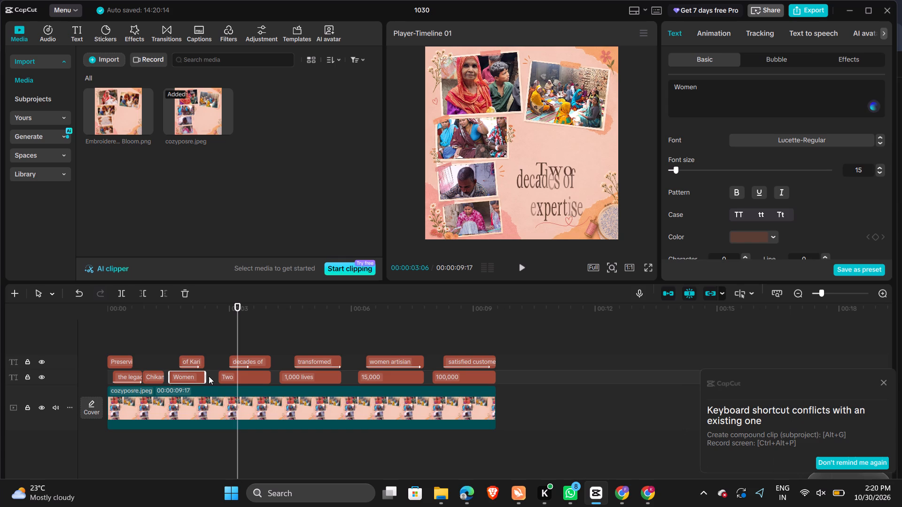
left_click(205, 376)
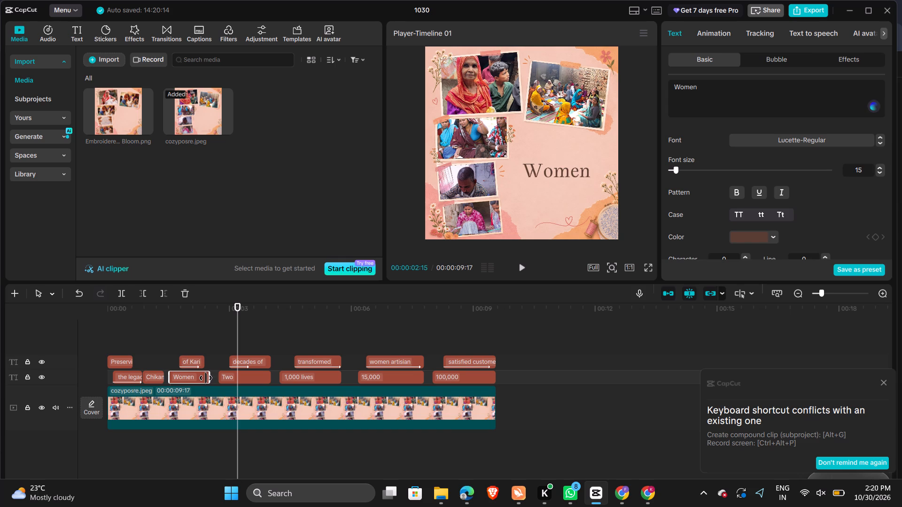
Extend the end of the "of Kari" text clip to match the end of "Women".
left_click(187, 362)
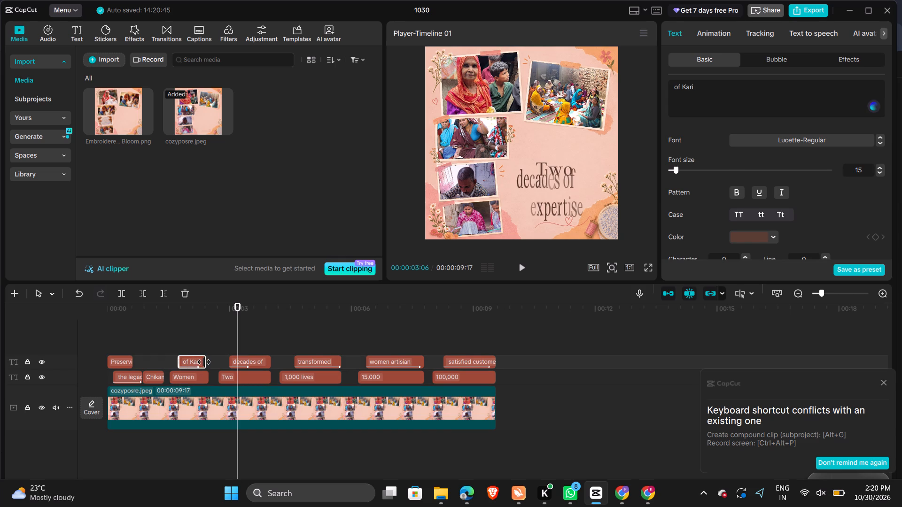
left_click(208, 364)
left_click(192, 361)
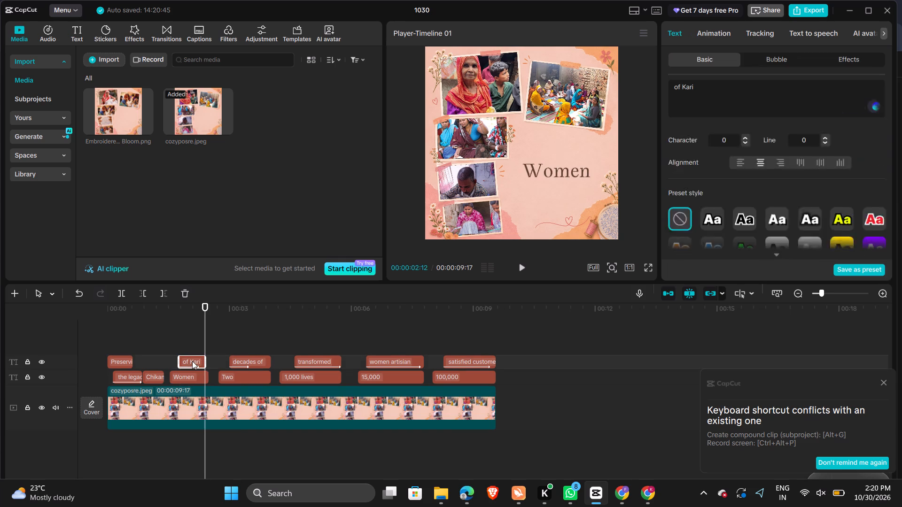
left_click(207, 358)
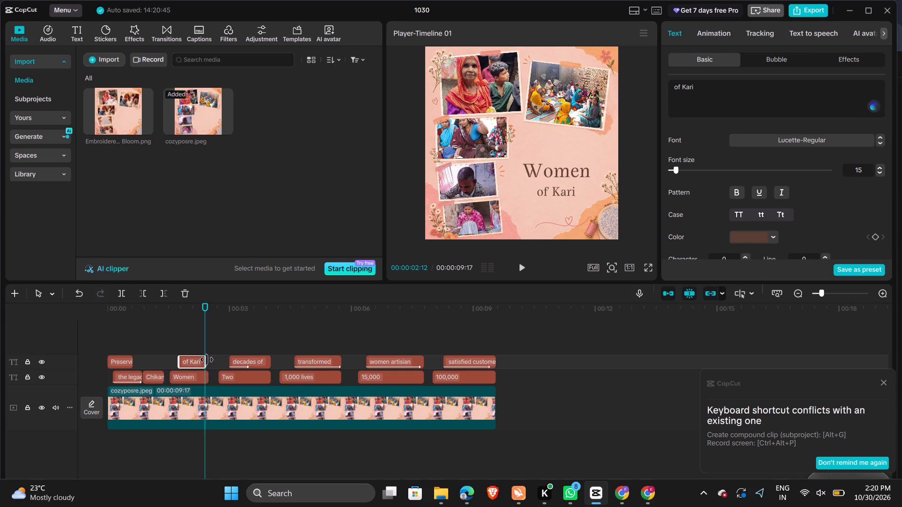
left_click(185, 379)
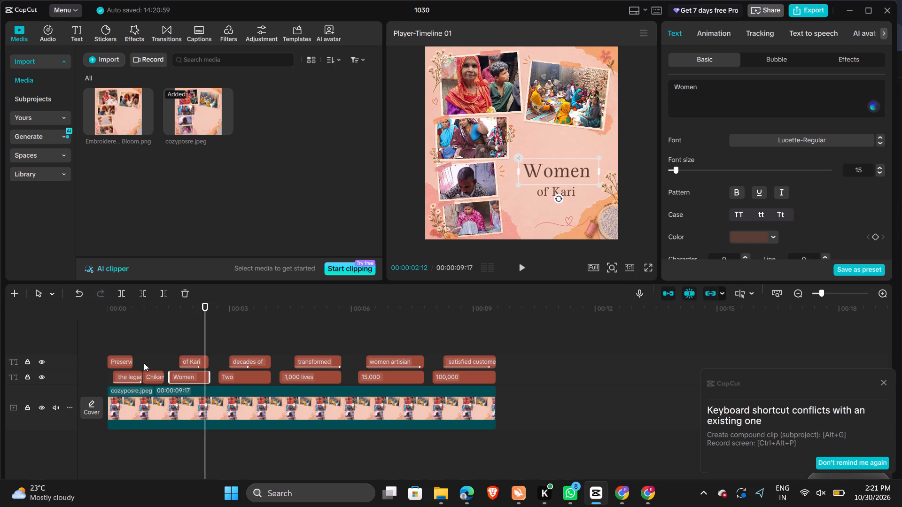
Play the video through and set the In animation duration of the "decades of expertise" text to its maximum, 1.0s.
left_click(135, 353)
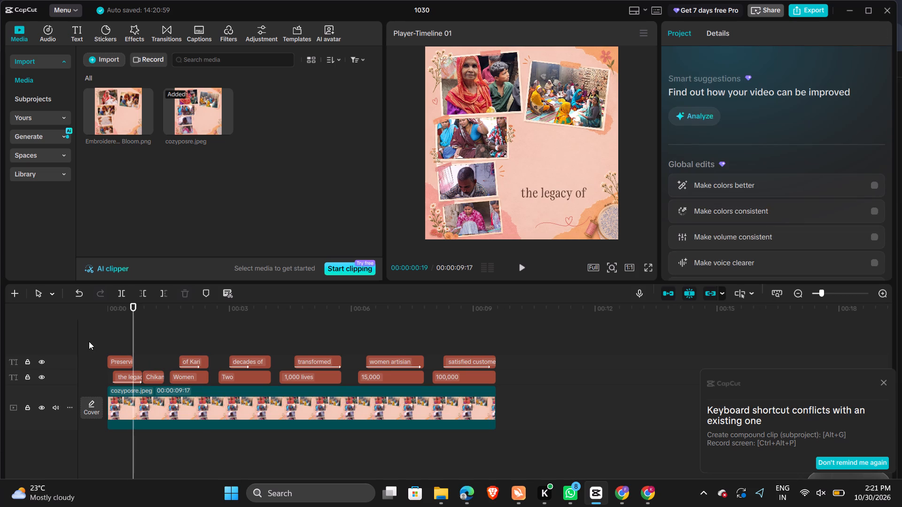
left_click(100, 330)
key("space")
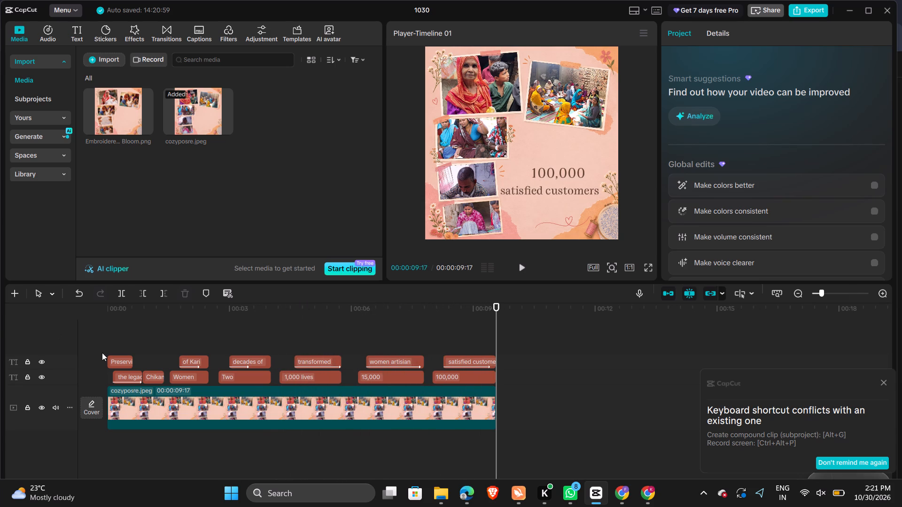
left_click(186, 374)
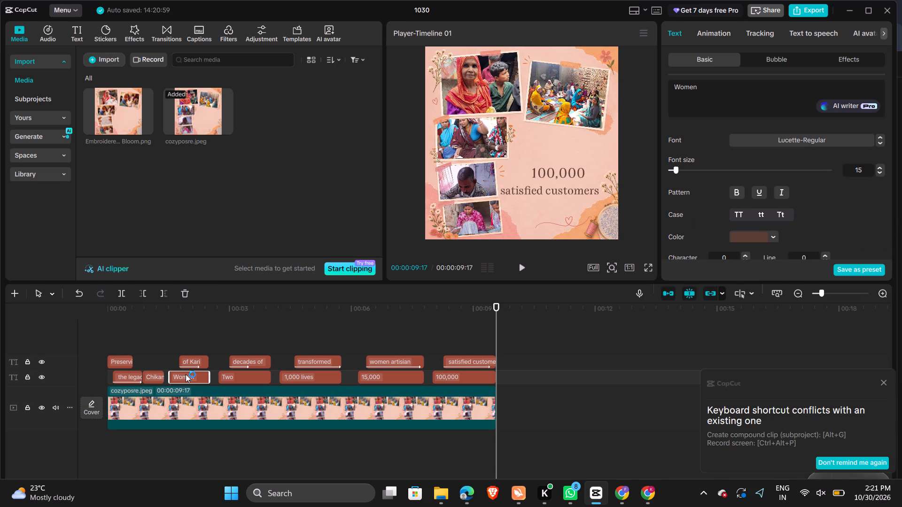
left_click(251, 362)
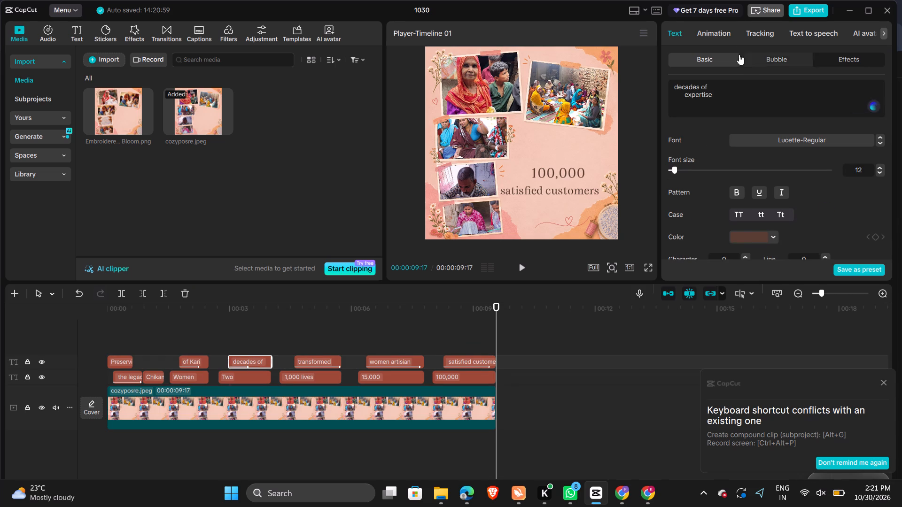
left_click(704, 34)
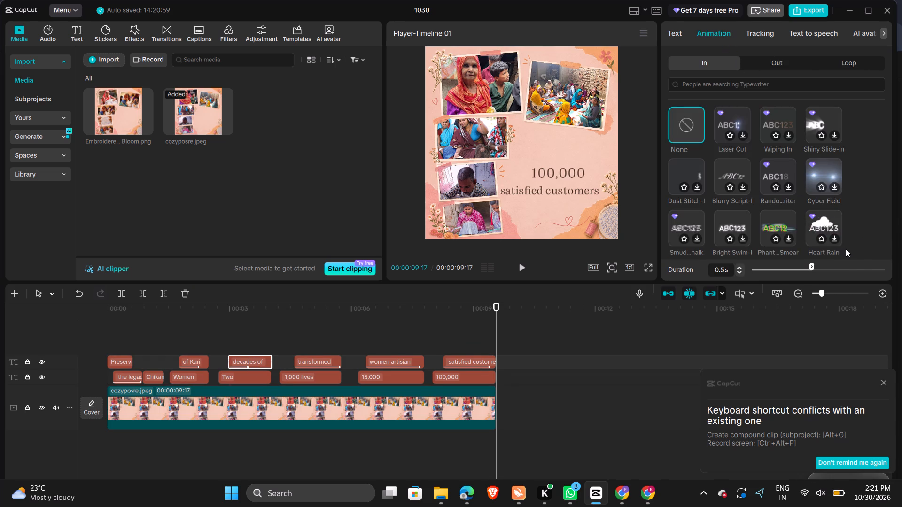
left_click(880, 264)
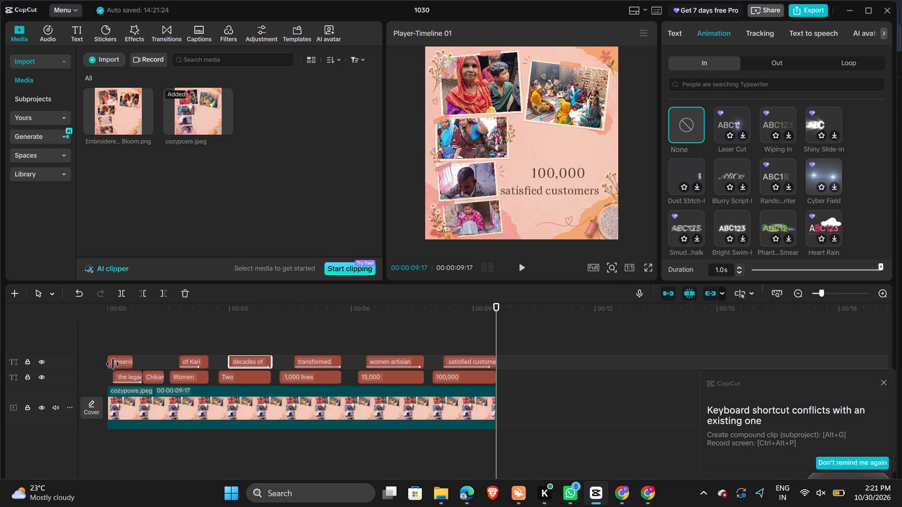
Play the video through again and extend the end of the cozyposre.jpeg background clip to a duration of 00:00:10:13.
left_click(111, 336)
key("space")
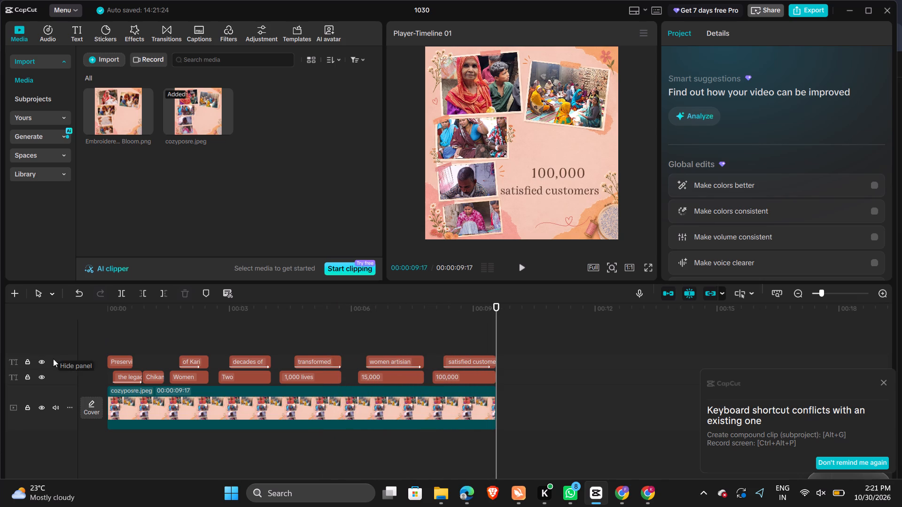
left_click(135, 380)
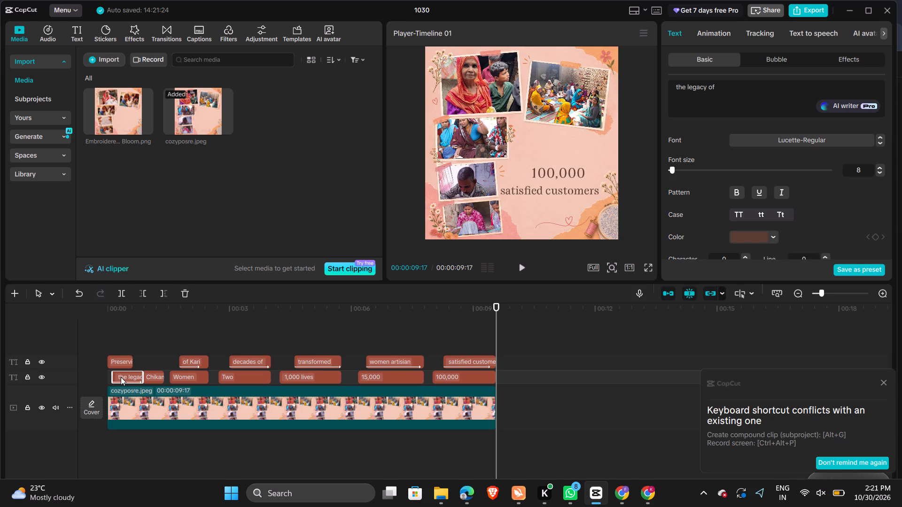
left_click(150, 377)
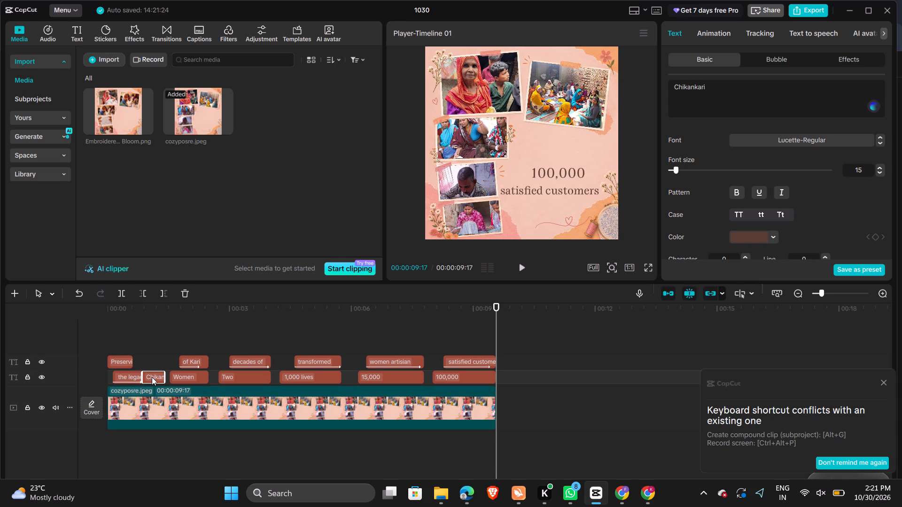
left_click(107, 417)
left_click_drag(495, 402, 530, 402)
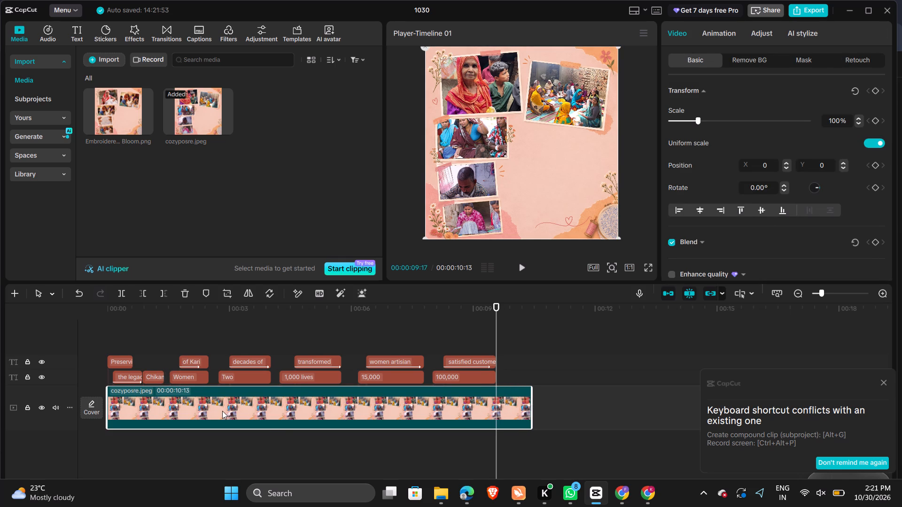
Move the background clip with its attached text clips about 0.9 s later, onto its own track above the main one.
left_click_drag(221, 411, 259, 486)
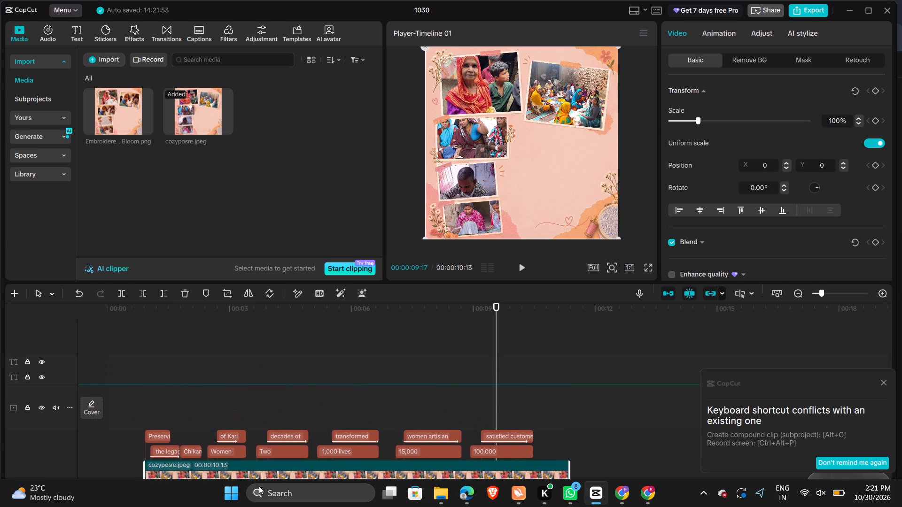
left_click_drag(259, 486, 258, 486)
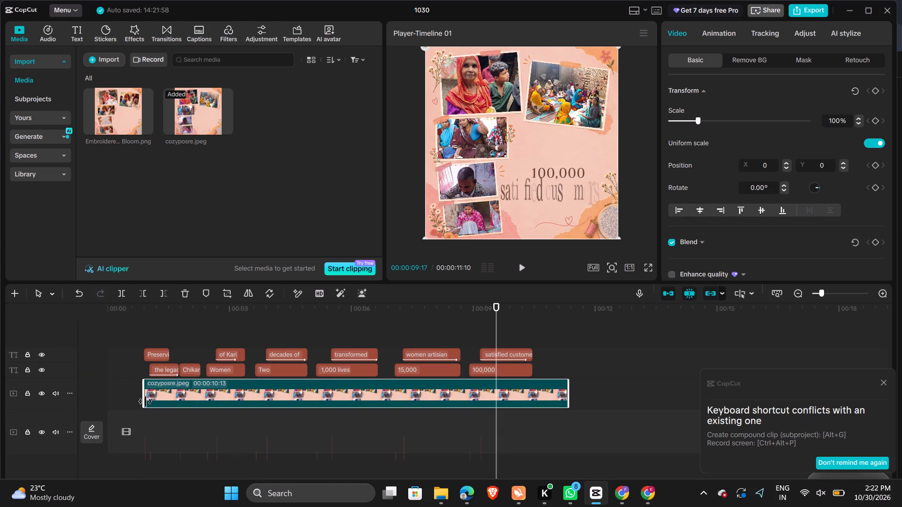
Extend the background's start back to the timeline's beginning and trim its end to the last text clips, for a 00:00:10:14 duration.
left_click_drag(141, 398, 118, 398)
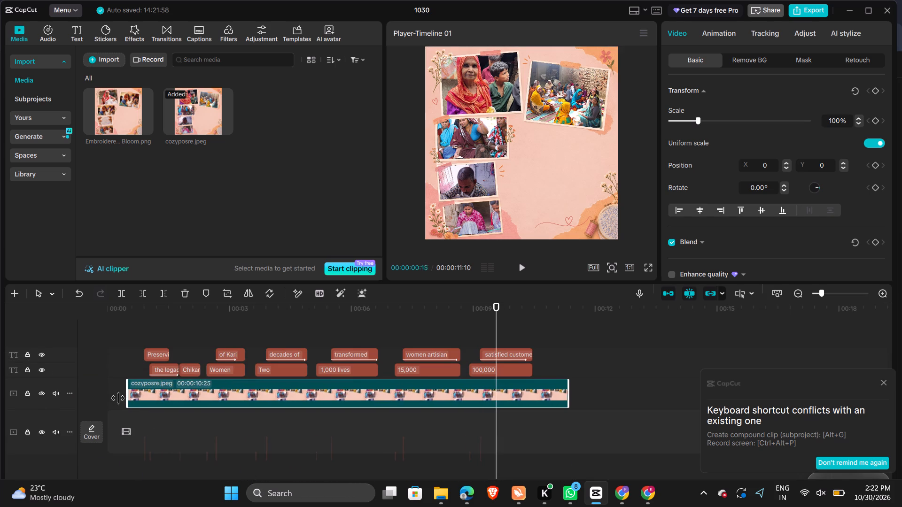
left_click_drag(118, 398, 80, 397)
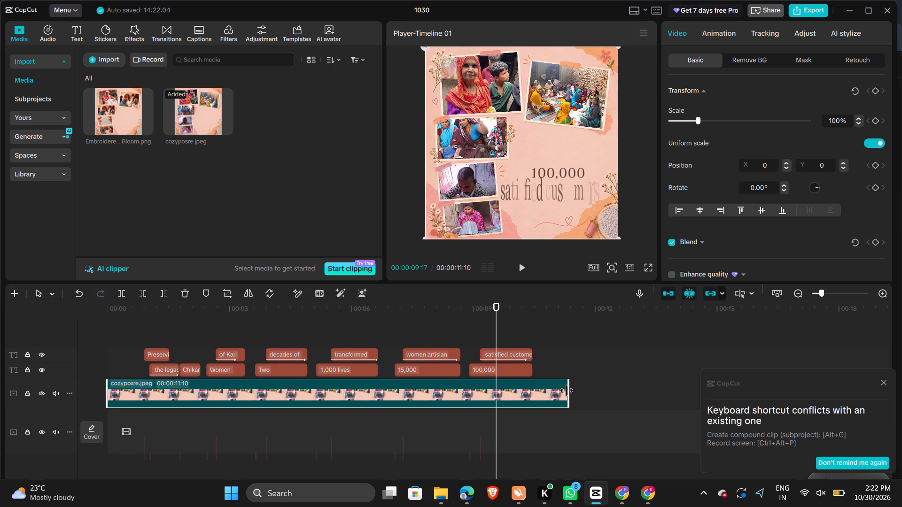
left_click_drag(567, 391, 524, 394)
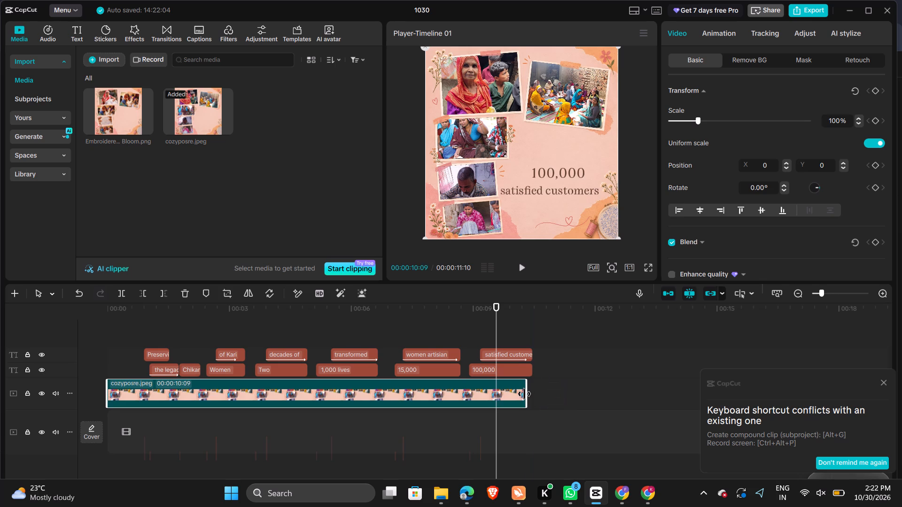
left_click_drag(524, 394, 529, 396)
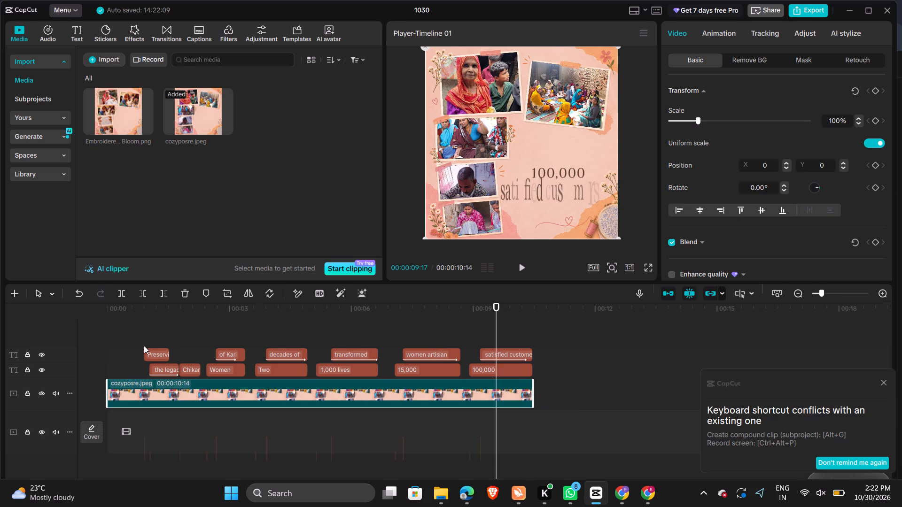
Move the "Preserving" and "the legacy of" text clips back to just after the timeline's beginning, with their starts aligned.
left_click_drag(157, 353, 122, 354)
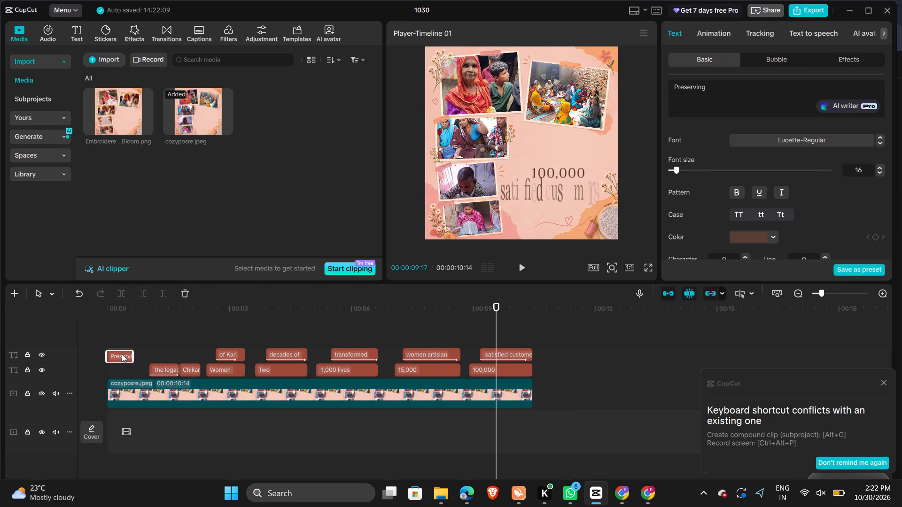
left_click_drag(122, 354, 124, 353)
left_click_drag(156, 369, 140, 372)
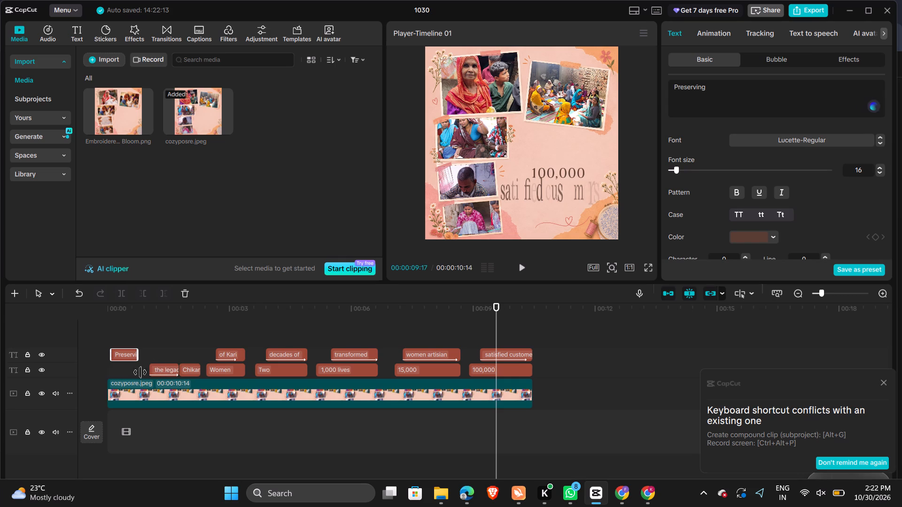
left_click_drag(140, 372, 120, 369)
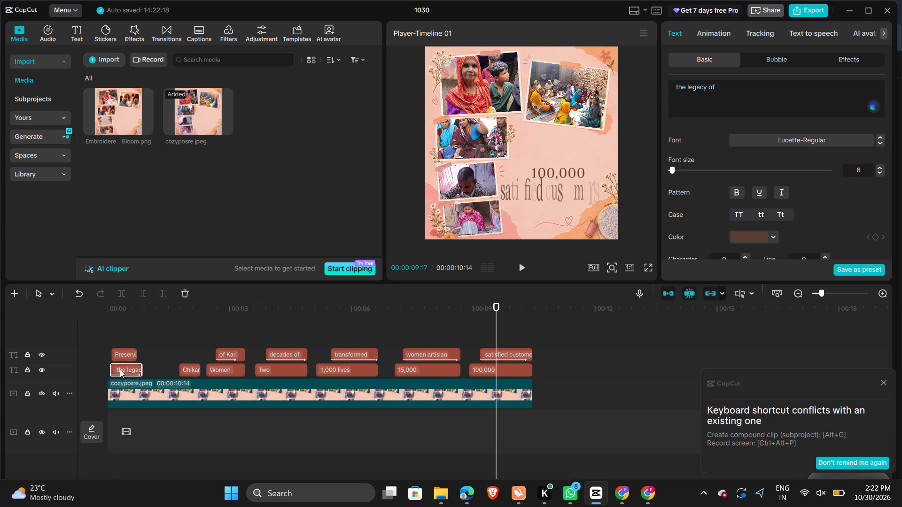
Extend the end of the "Preserving" text clip past the end of "the legacy of", to about 1.1 s on the timeline.
left_click_drag(137, 356, 149, 355)
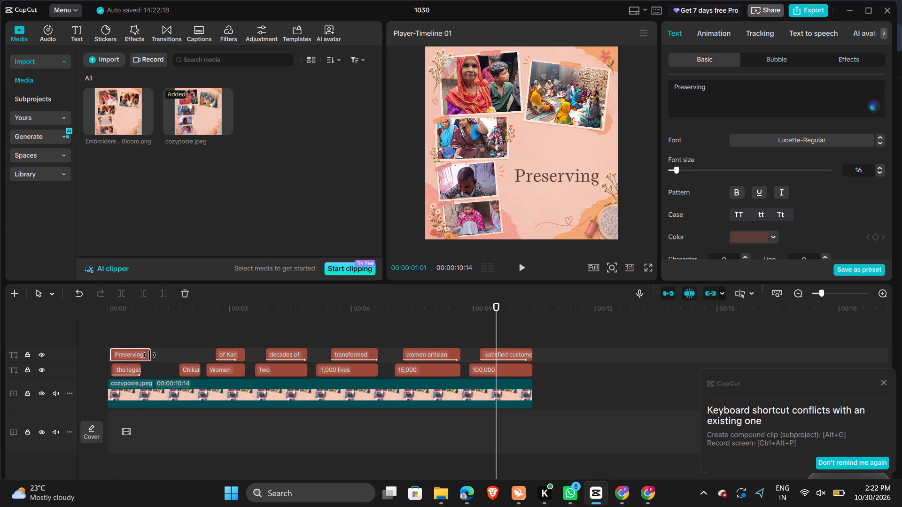
left_click_drag(149, 355, 162, 354)
left_click_drag(162, 354, 154, 356)
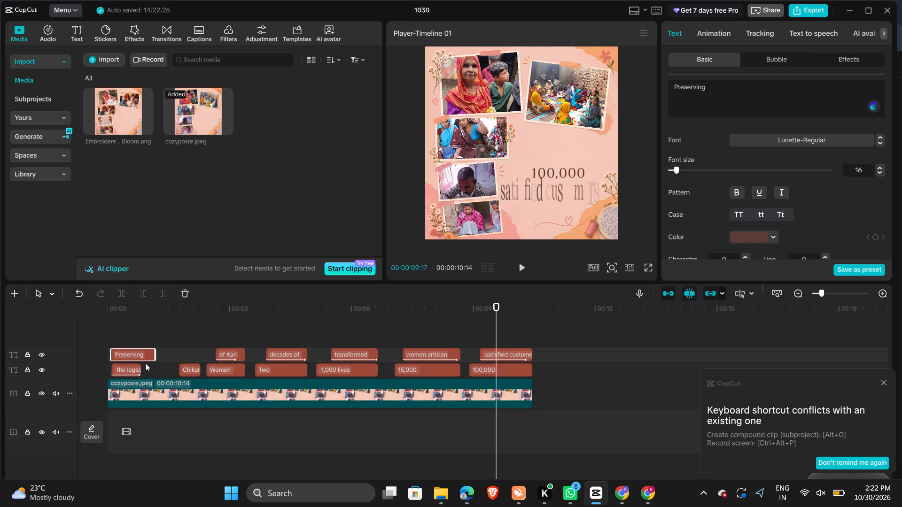
Extend the end of the "the legacy of" text clip to just before the end of "Preserving".
left_click(140, 367)
left_click(145, 370)
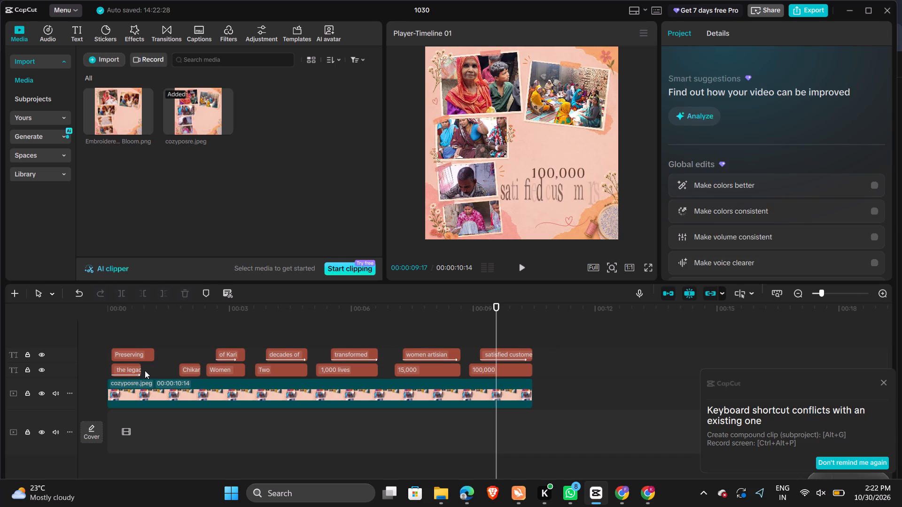
left_click(133, 368)
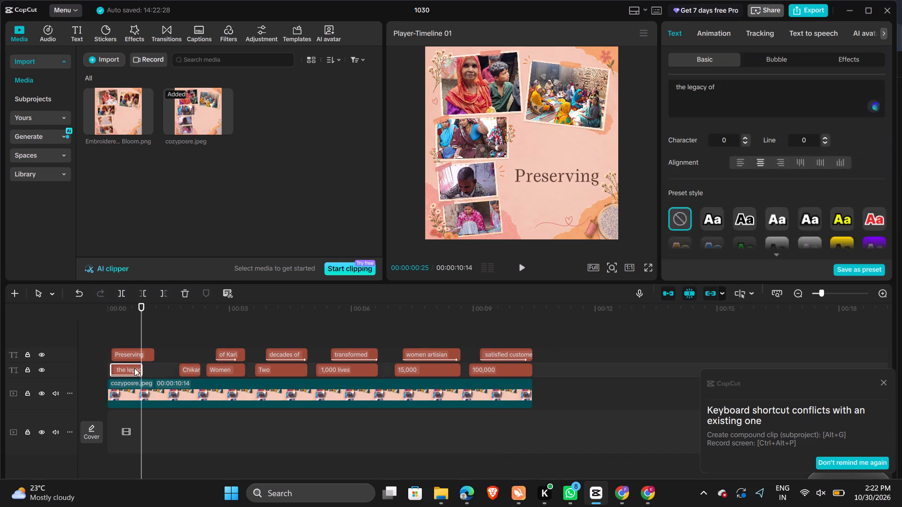
left_click(141, 367)
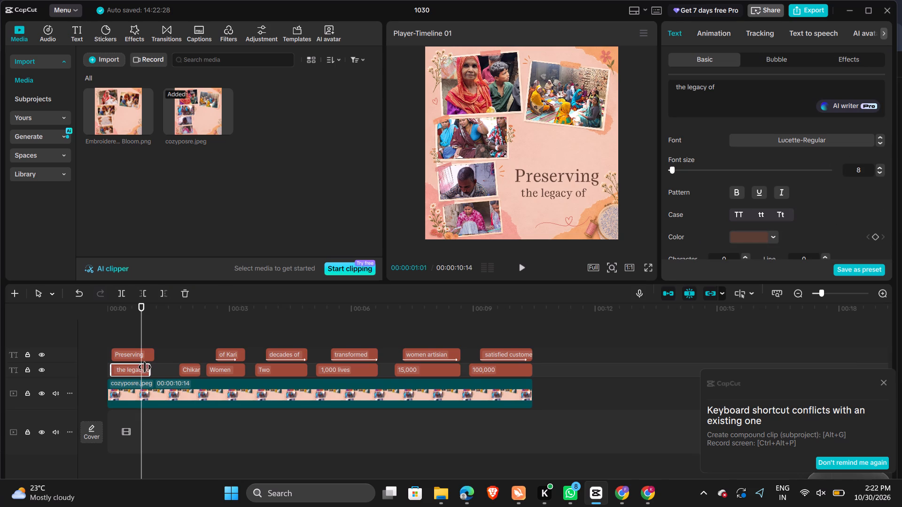
left_click(143, 367)
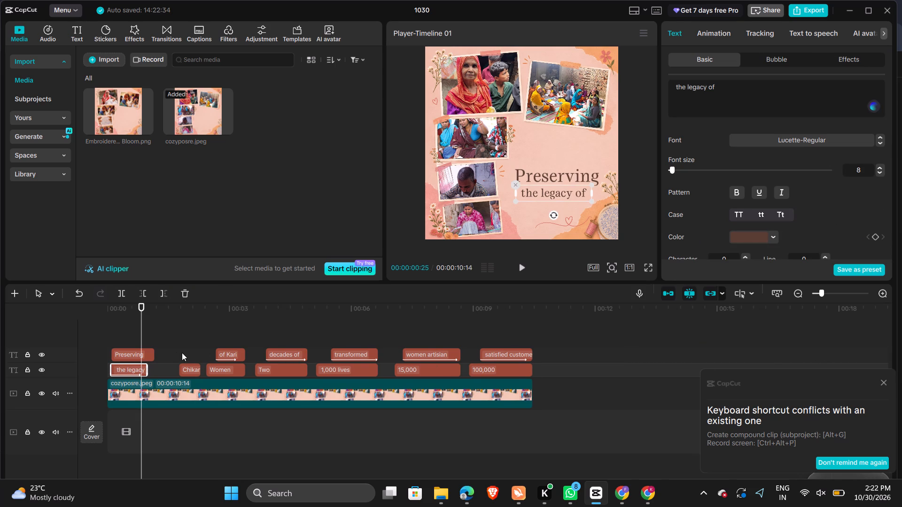
Select the "Chikankari" text clip between "the legacy of" and "Women".
left_click(186, 368)
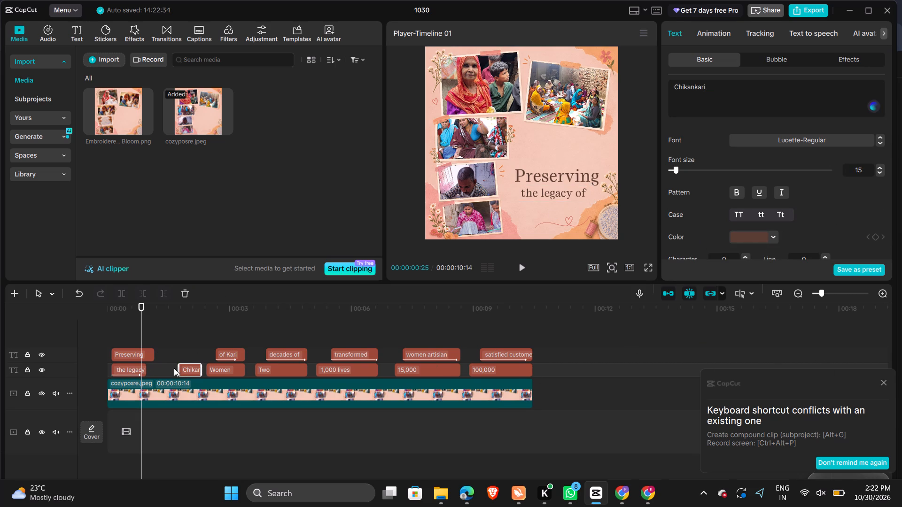
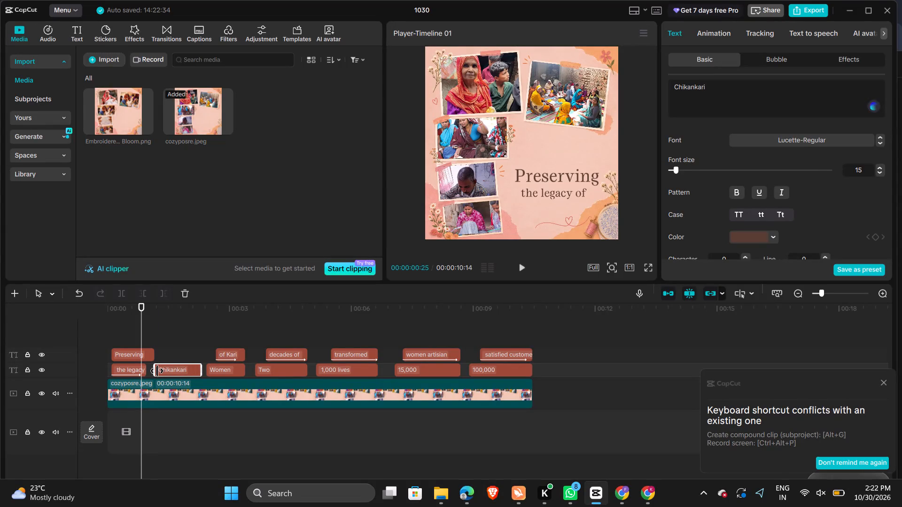
Play the video from near the beginning to review the timing of the text clips and their animations.
left_click(96, 315)
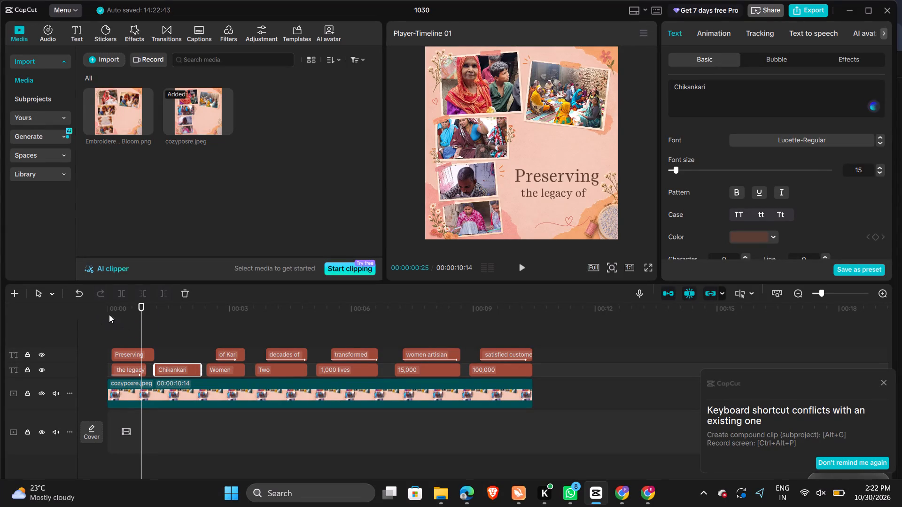
left_click(117, 315)
key("space")
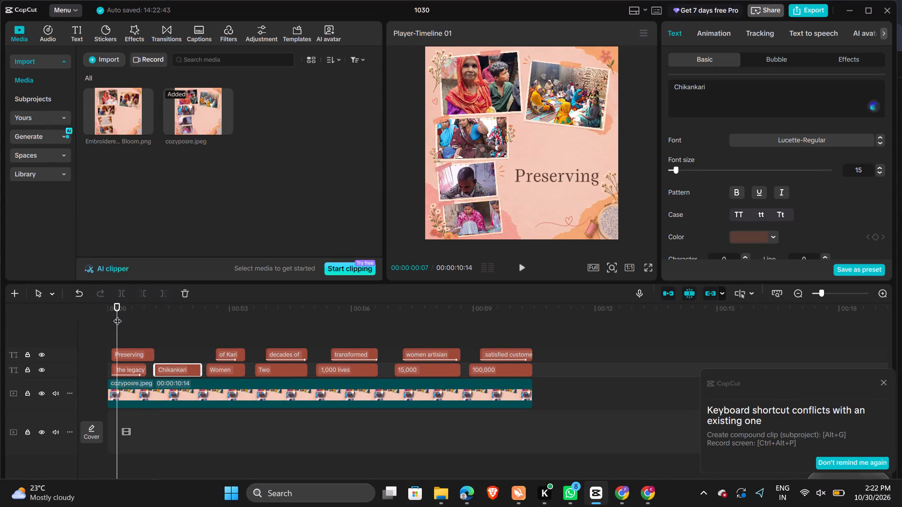
key("space")
key("space")
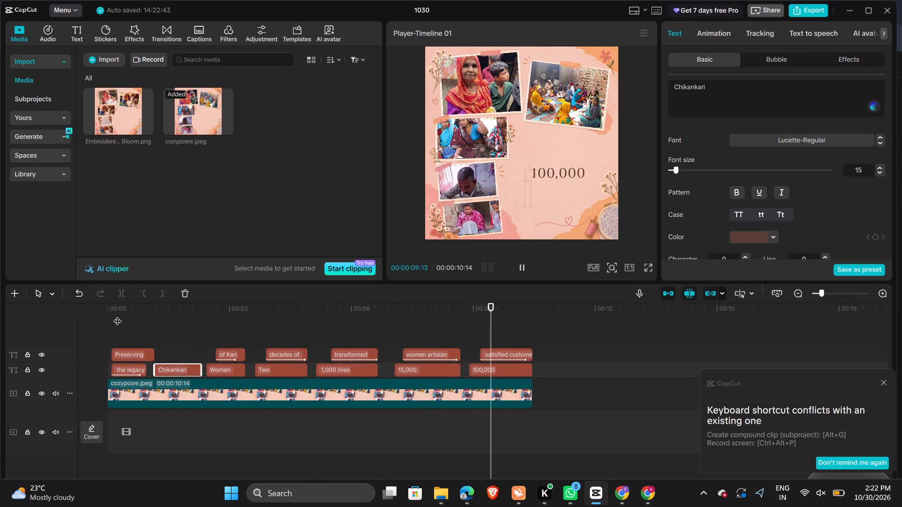
key("space")
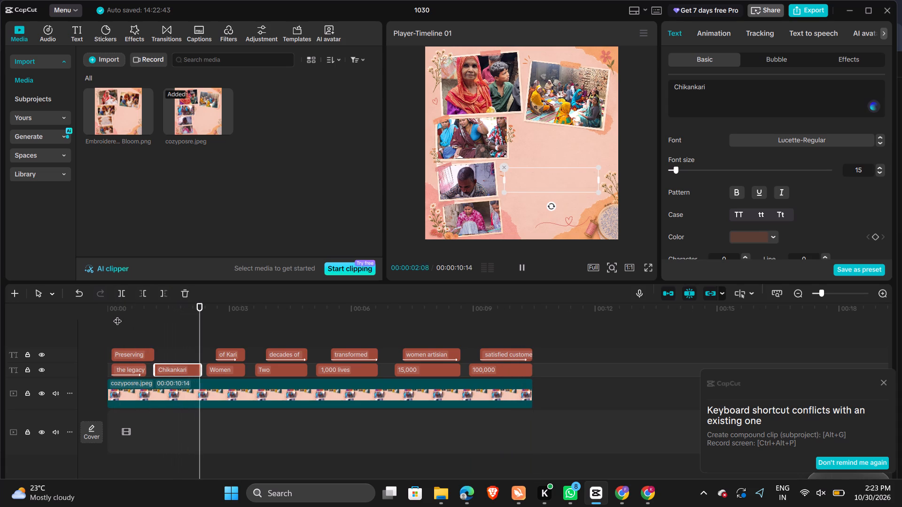
Nudge the "Chikankari" text slightly up and right on the poster, and open its animation settings.
left_click(163, 366)
left_click(178, 345)
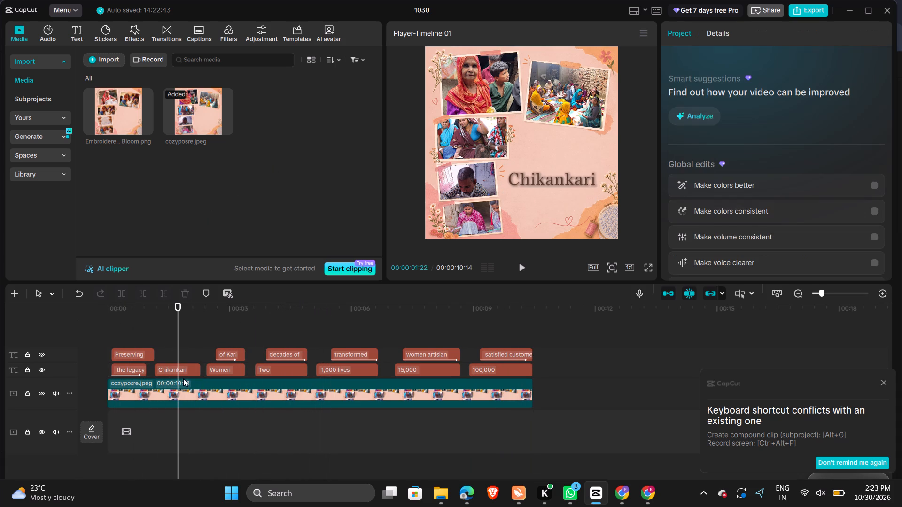
left_click(194, 366)
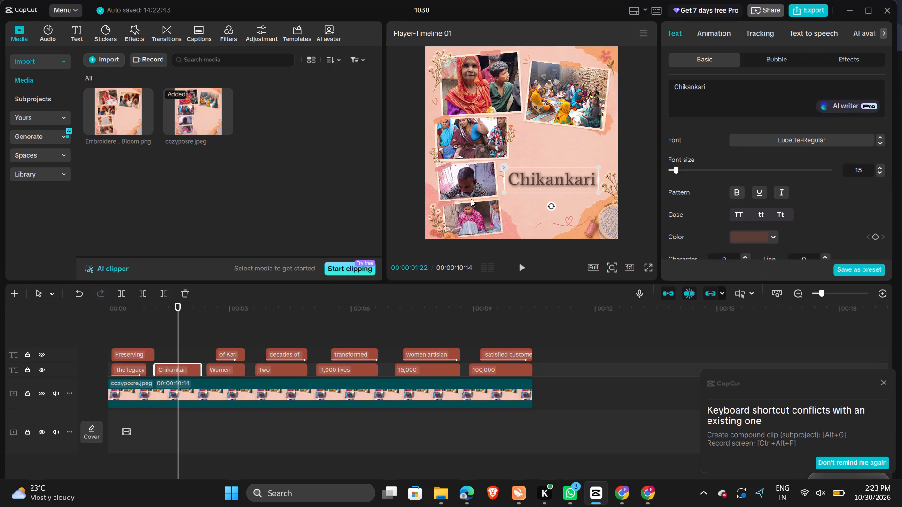
left_click(516, 185)
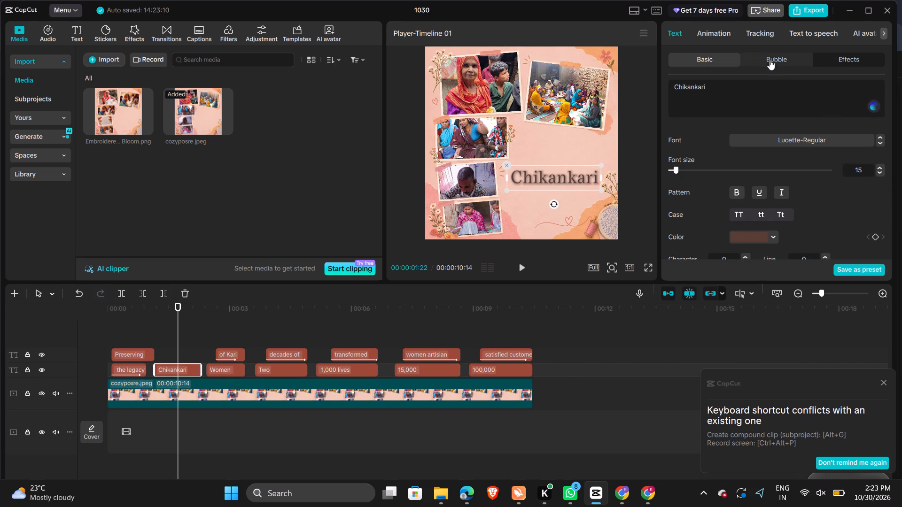
left_click(715, 33)
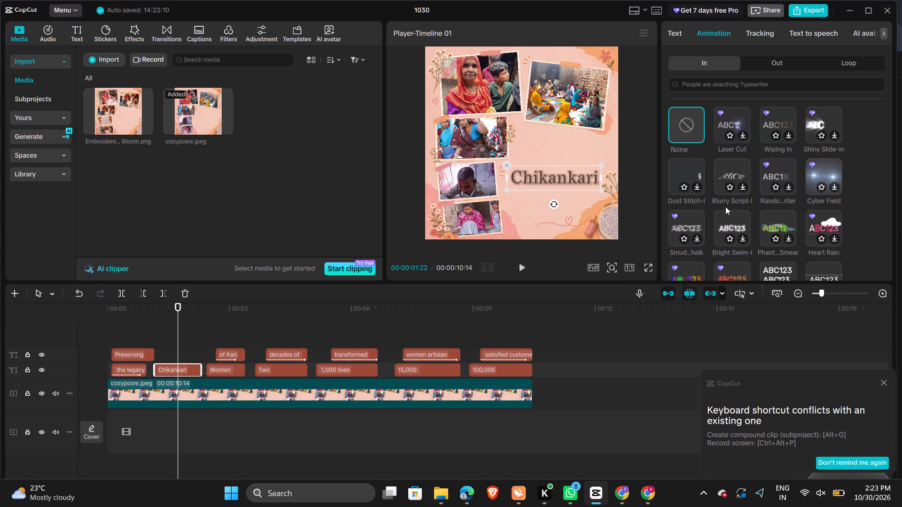
Browse the entrance animations available for the "Chikankari" text clip.
scroll(725, 207, "down", 1)
scroll(725, 207, "up", 8)
scroll(807, 222, "down", 3)
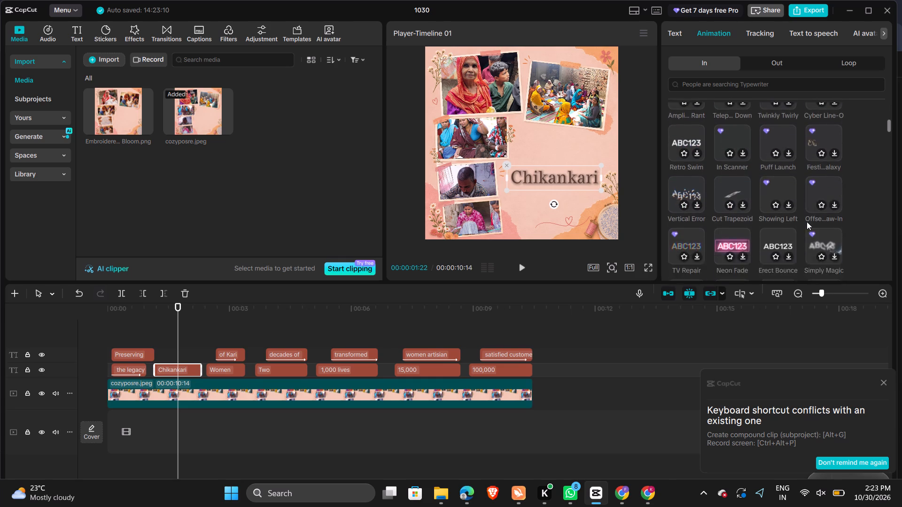
scroll(807, 222, "down", 1)
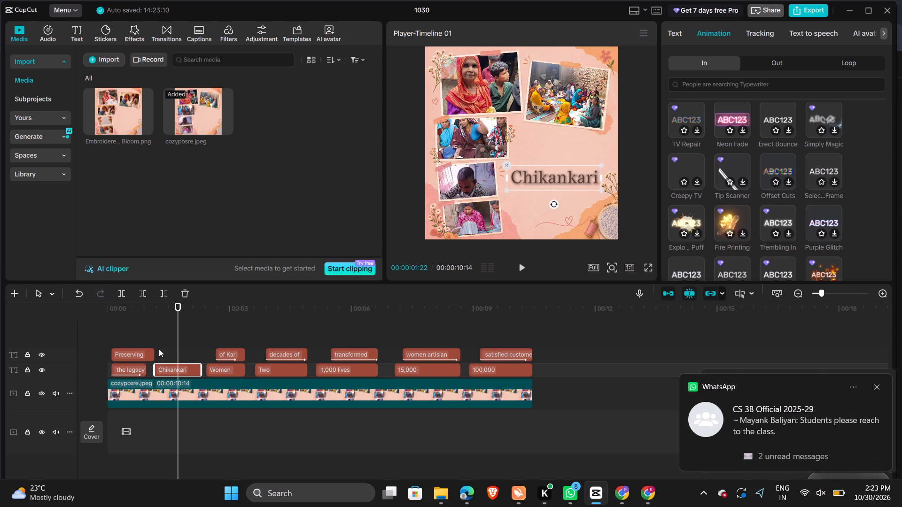
Play the video from "Chikankari" onward, replay it from "Women", and pause on the "Two decades of expertise" text.
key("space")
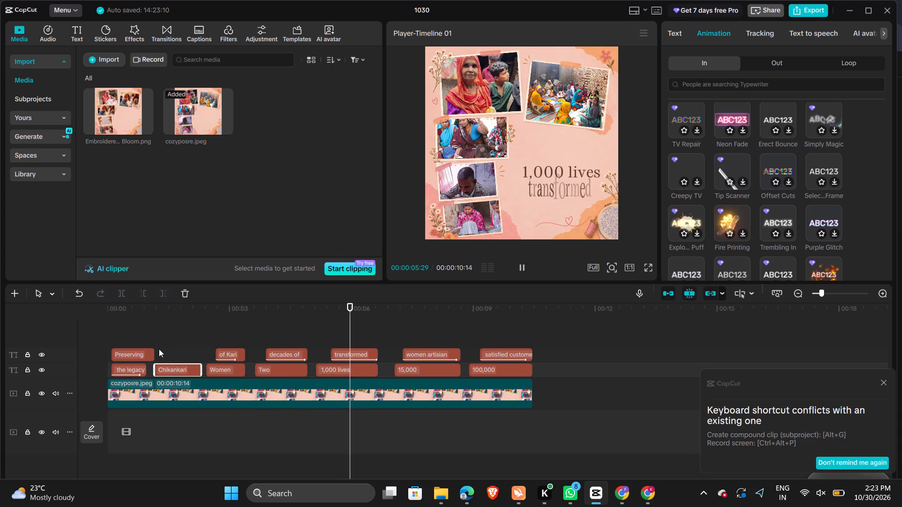
left_click(206, 307)
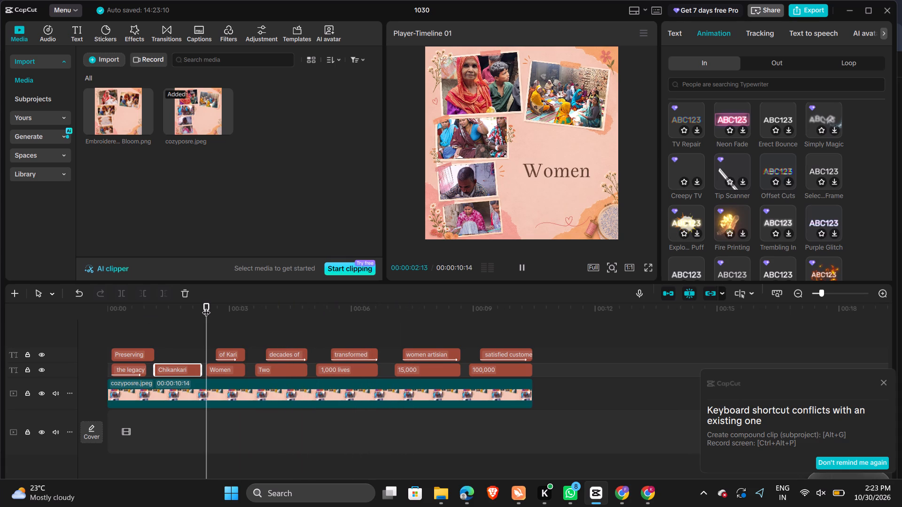
left_click(178, 324)
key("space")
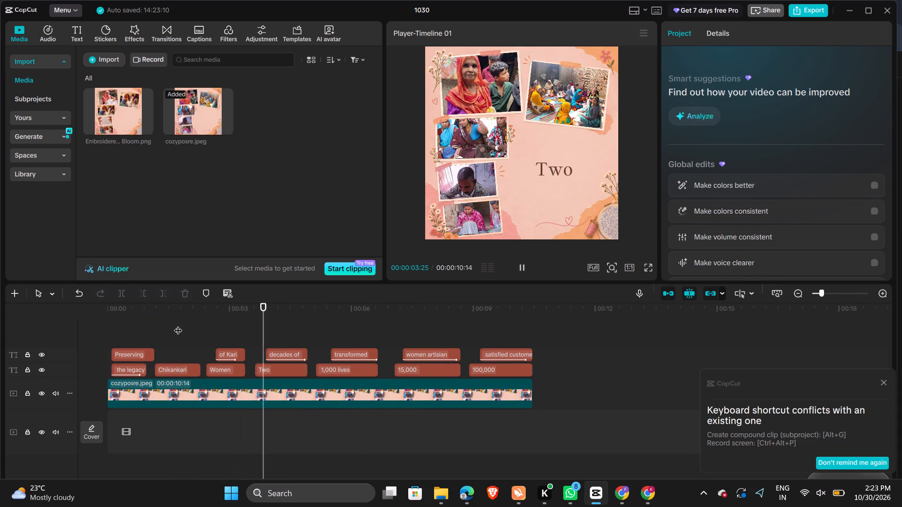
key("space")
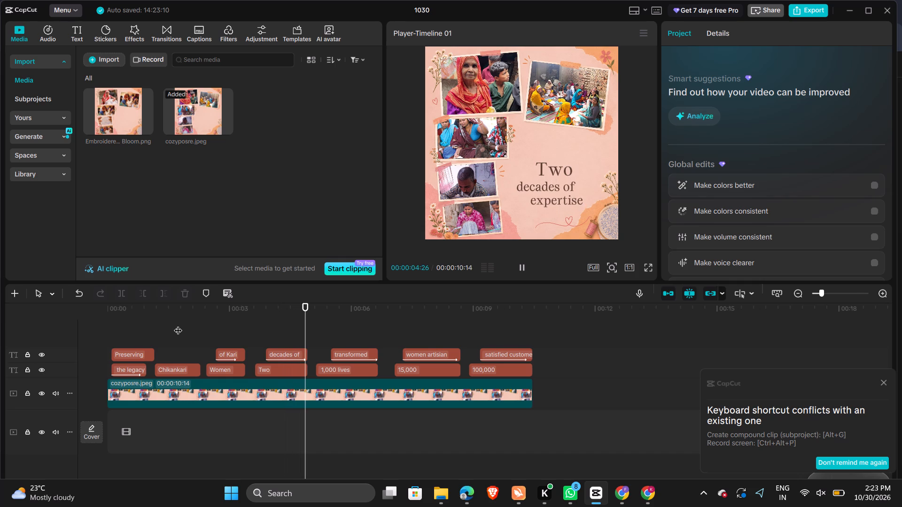
Select the "decades of expertise" text on the poster.
left_click(550, 202)
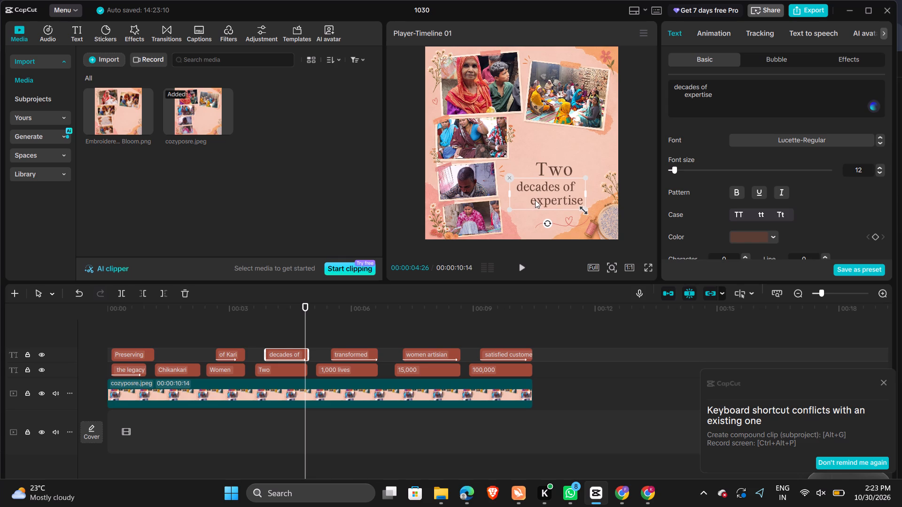
Capitalize each word of the "decades of expertise" text so it reads "Decades Of Expertise", keeping the line break.
left_click(688, 93)
key("BackSpace")
key("e")
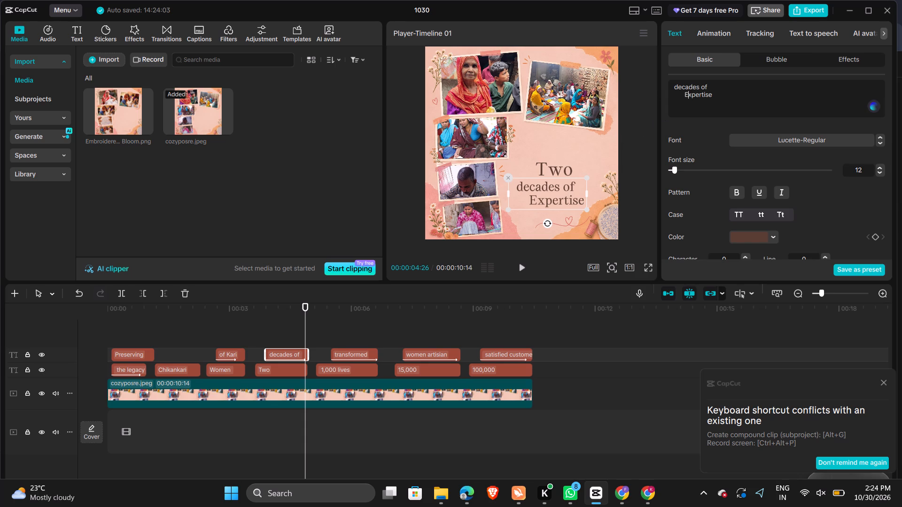
left_click(676, 87)
key("Right")
key("BackSpace")
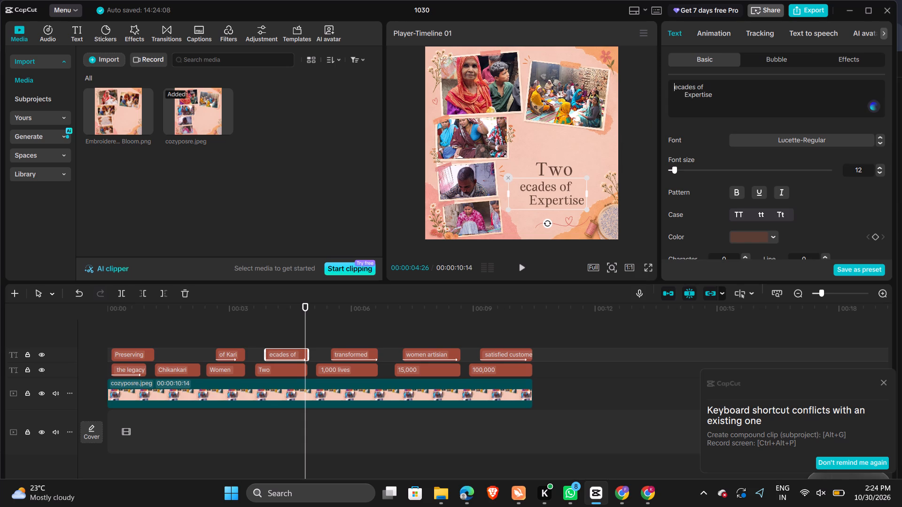
key("d")
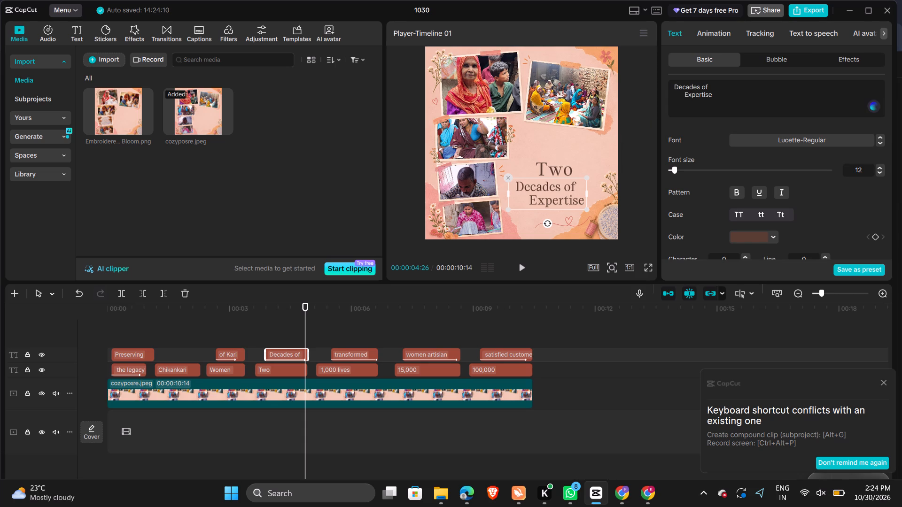
left_click(705, 83)
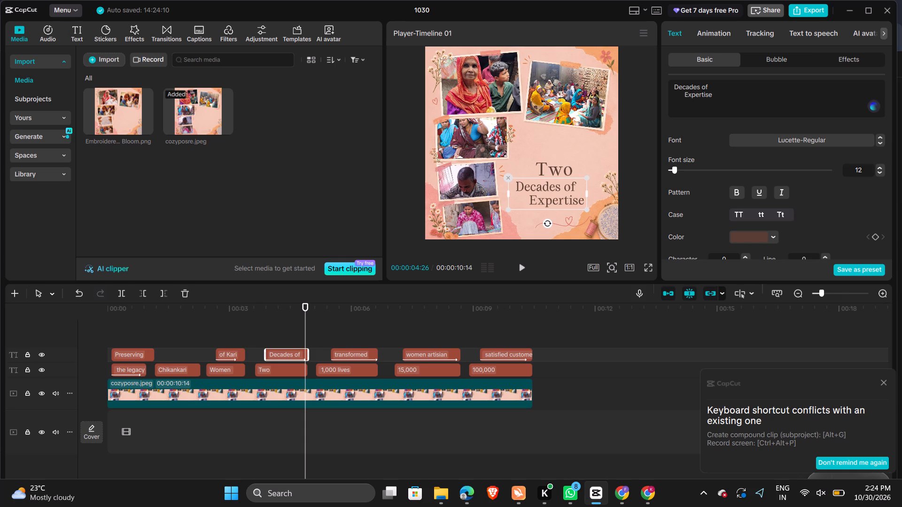
left_click(705, 83)
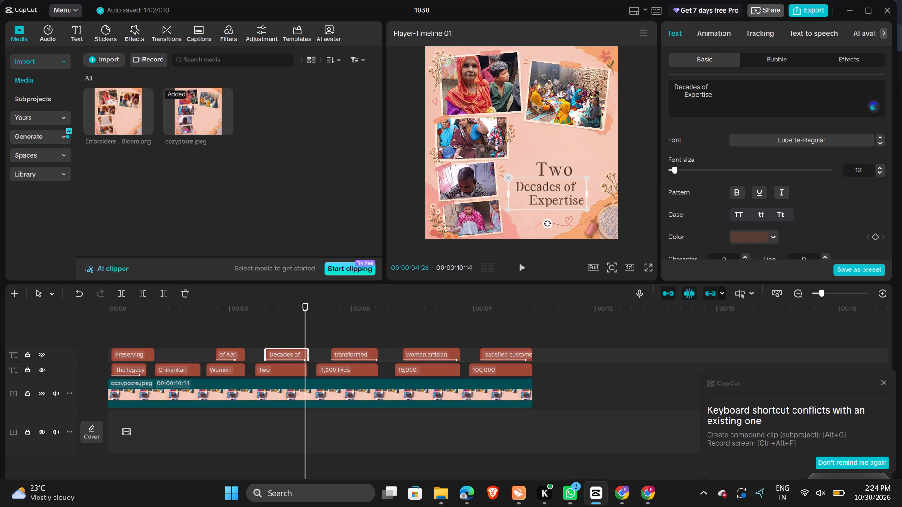
left_click(706, 91)
key("Left")
key("Left")
key("BackSpace")
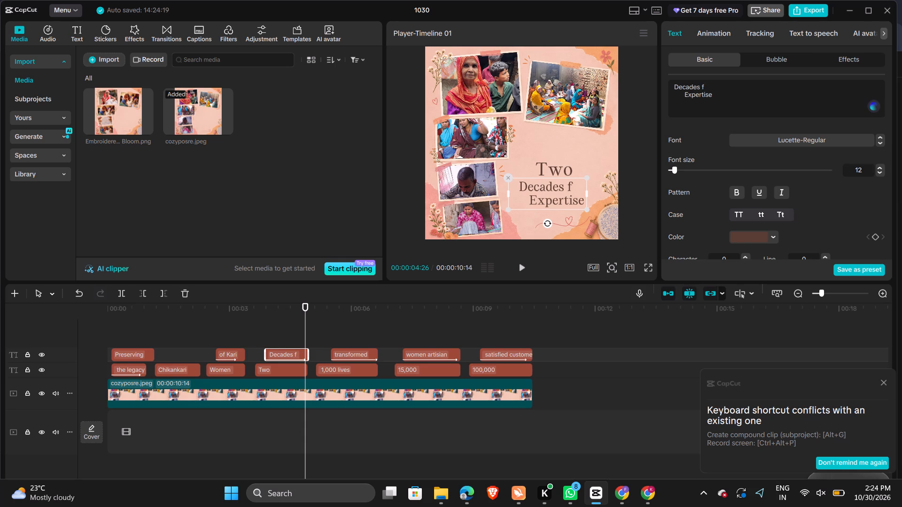
key("o")
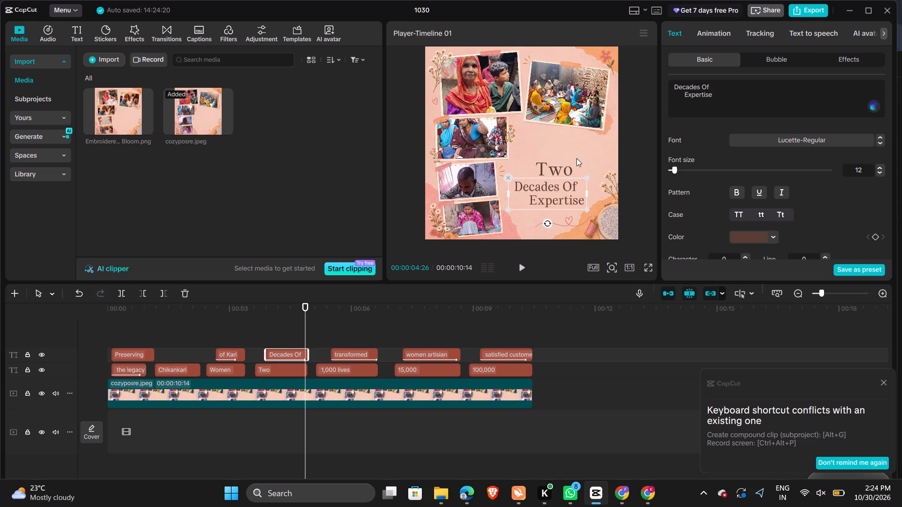
Shift the "Decades Of Expertise" text slightly up and right below "Two", and widen its text box rightward.
left_click(585, 194)
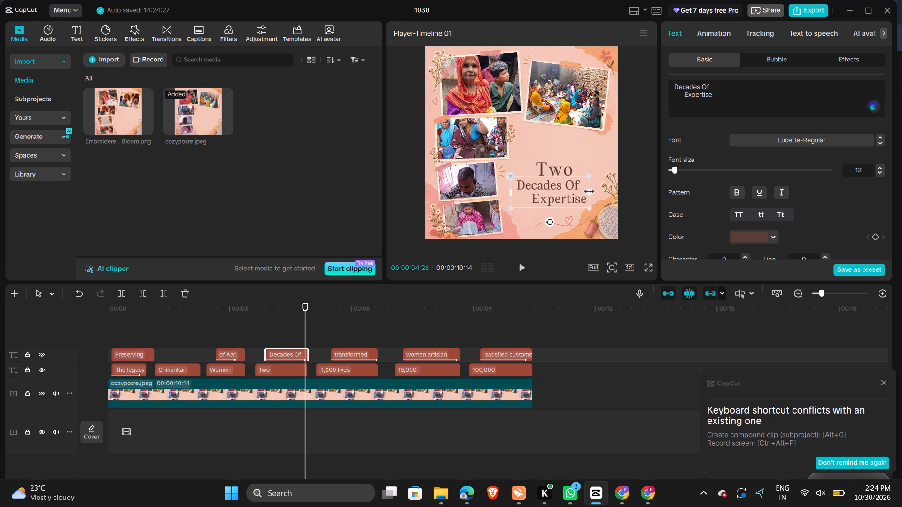
left_click_drag(589, 192, 599, 190)
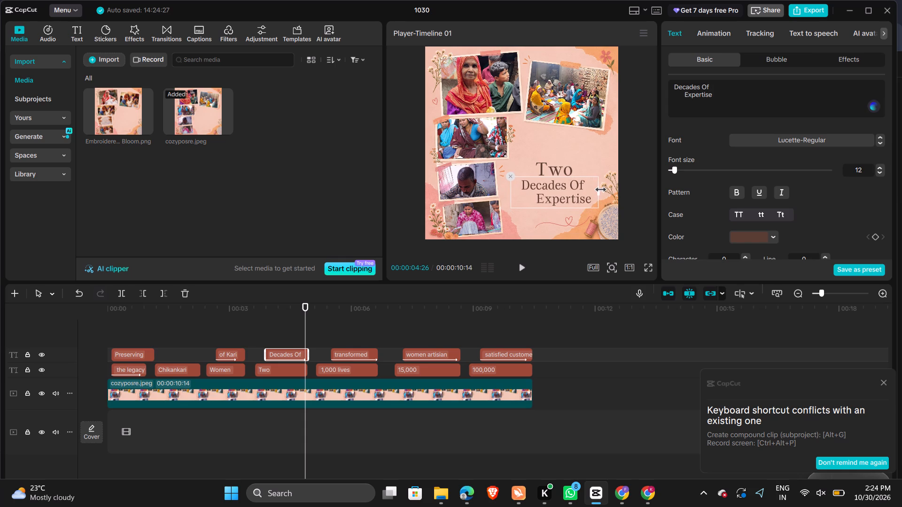
left_click_drag(599, 190, 604, 191)
left_click(604, 191)
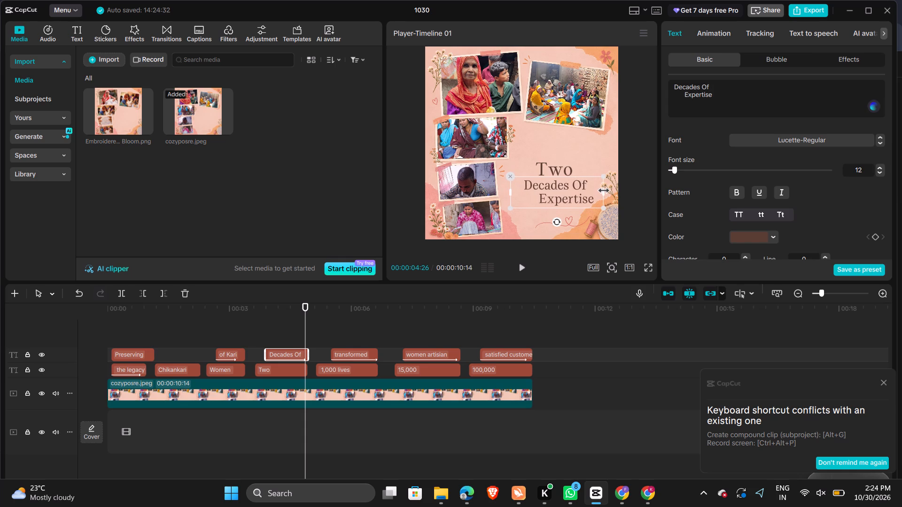
Extend the end of the "Women" text clip to about 3.5 s, just before the "Two" clip.
left_click(567, 158)
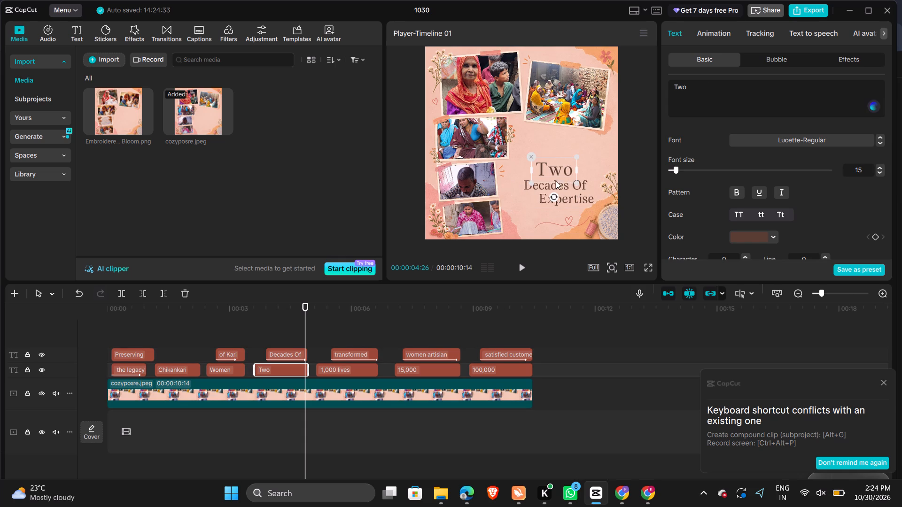
left_click(122, 336)
key("space")
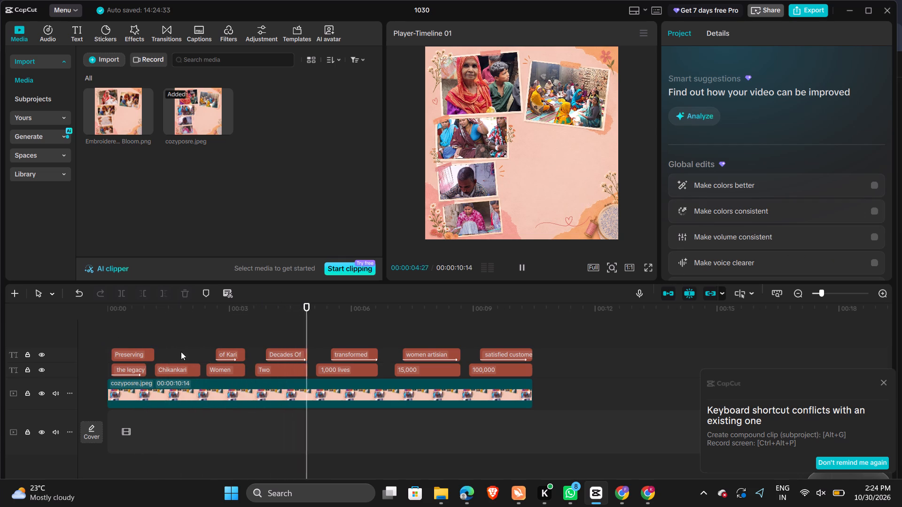
left_click(214, 369)
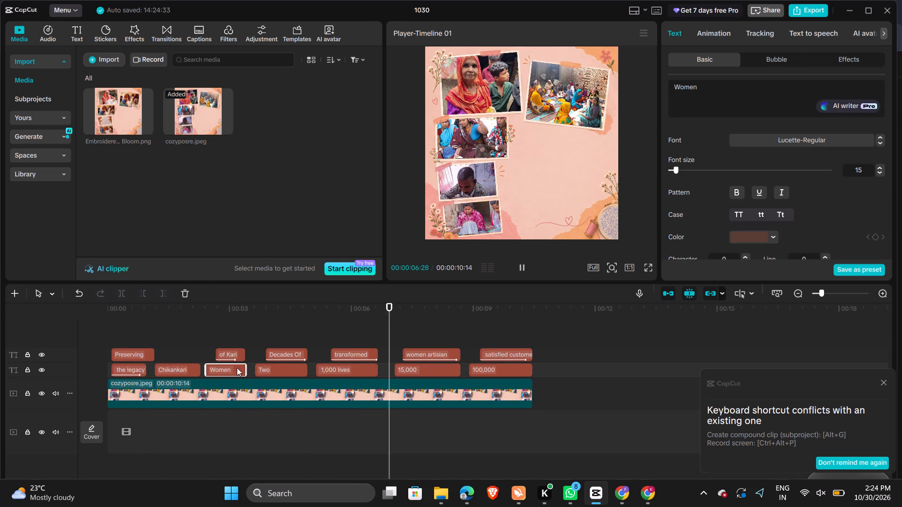
left_click_drag(243, 368, 247, 369)
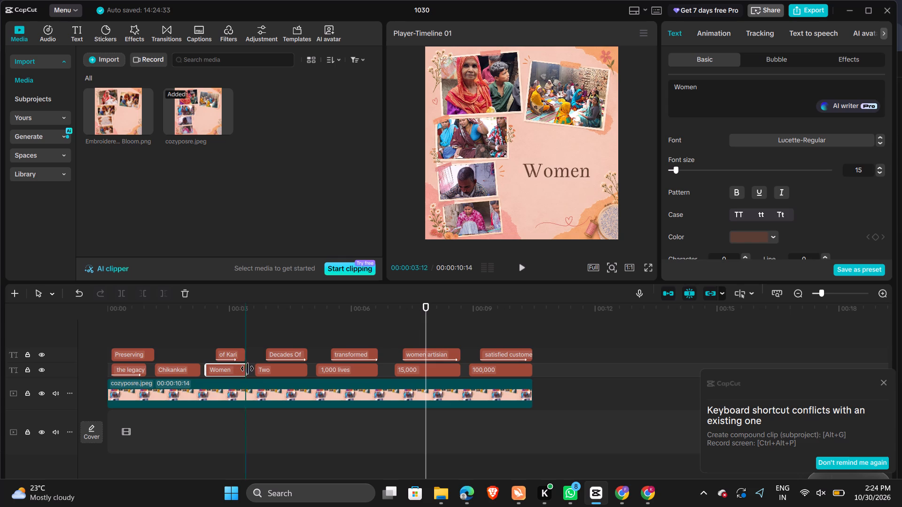
left_click_drag(247, 369, 248, 369)
Extend the end of the "of Kari" text clip to 00:00:03:15, aligned with the end of "Women".
left_click(241, 358)
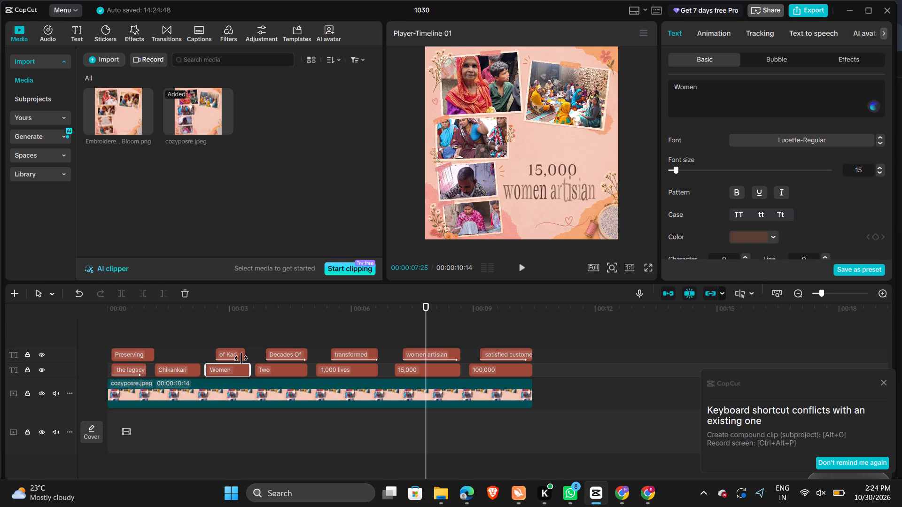
left_click(245, 356)
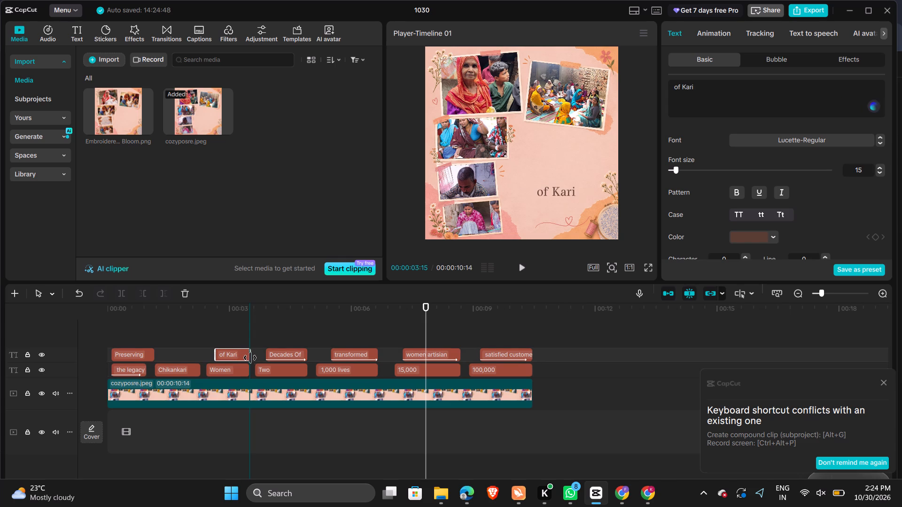
Lengthen the in animation of the "of Kari" text clip to its maximum duration of 0.8 s.
left_click(230, 357)
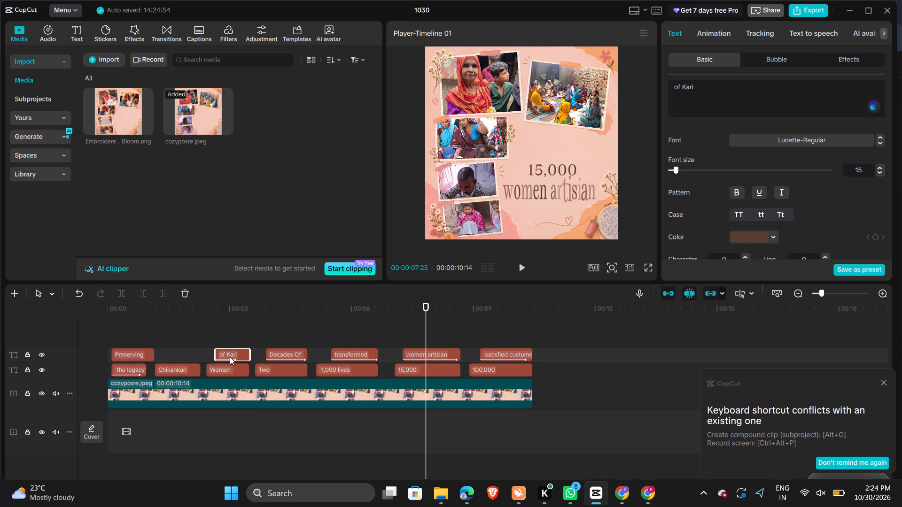
scroll(778, 216, "down", 1)
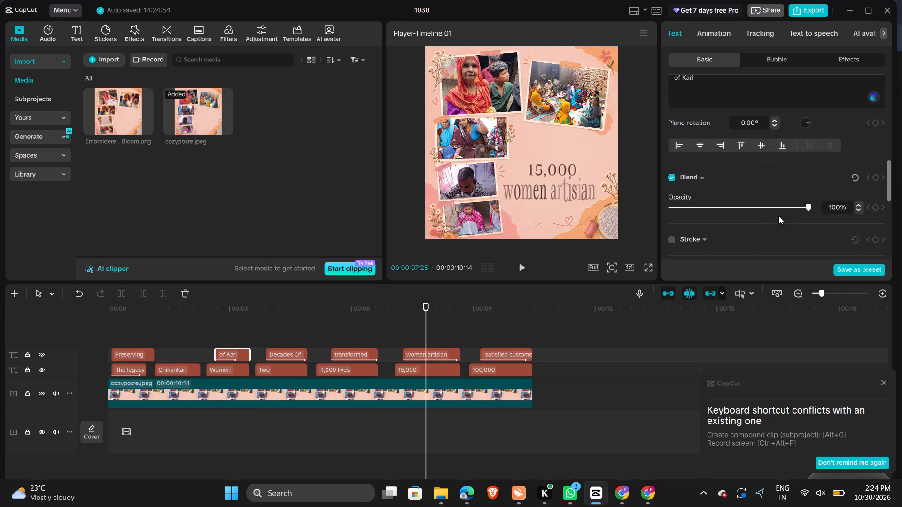
left_click(710, 36)
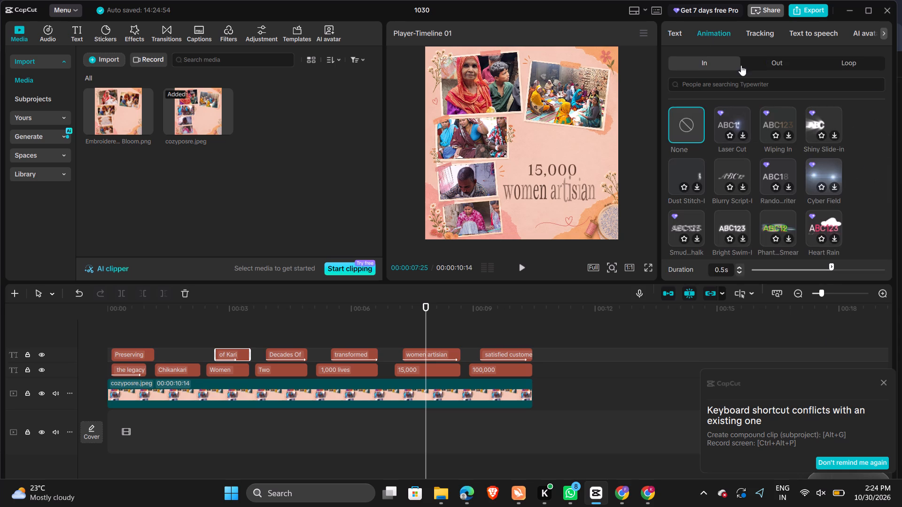
left_click_drag(830, 267, 901, 259)
left_click_drag(901, 259, 901, 252)
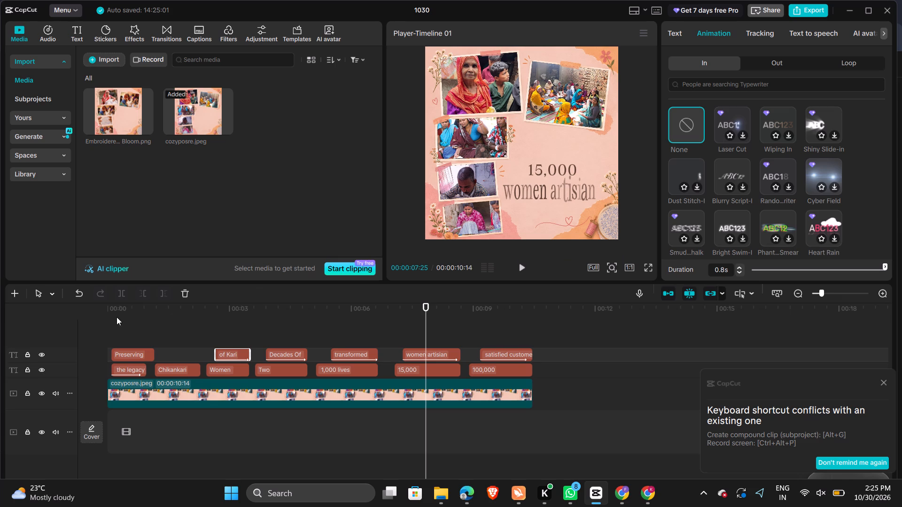
Play the video to its end and move the "satisfied customers" text slightly right on the poster.
key("space")
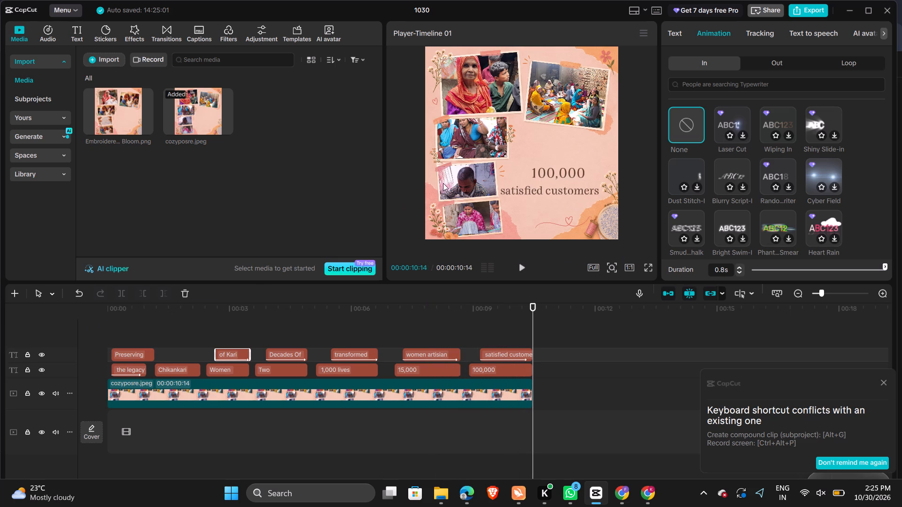
left_click(520, 188)
left_click_drag(520, 188, 528, 187)
Move the "100,000" text slightly left and down, just above "satisfied customers" on the poster.
left_click(545, 167)
left_click_drag(545, 167, 541, 169)
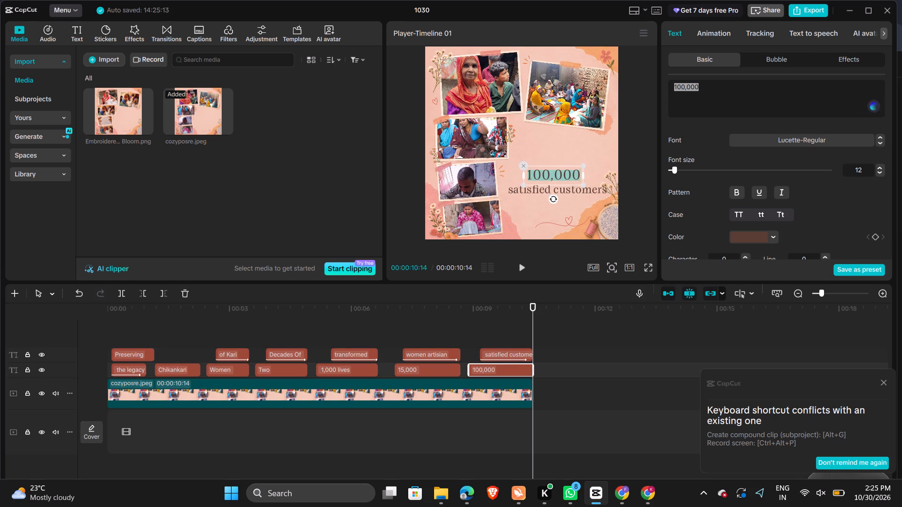
left_click_drag(541, 169, 539, 169)
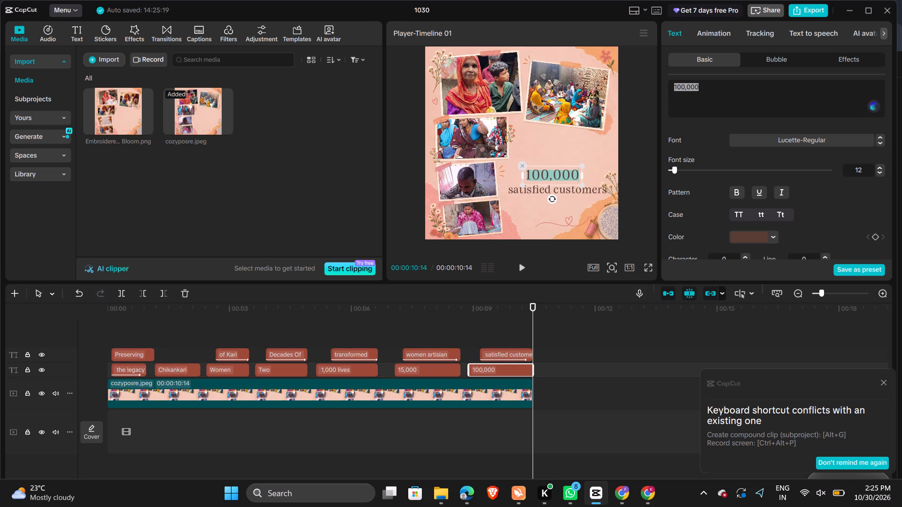
Move the "satisfied customers" text slightly left on the poster, beneath "100,000".
left_click(539, 191)
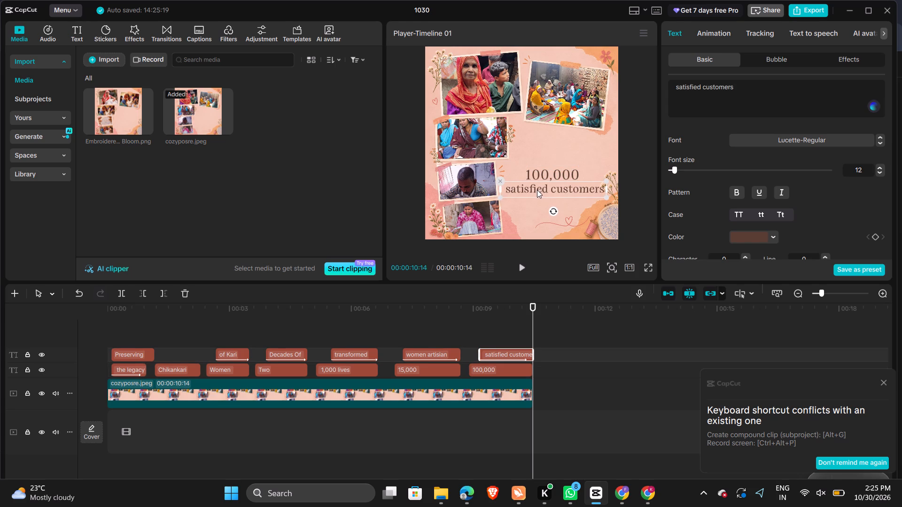
scroll(508, 128, "up", 6)
Play back the video to its end, examining the placement and timing of the text clips, including "women artisian".
key("space")
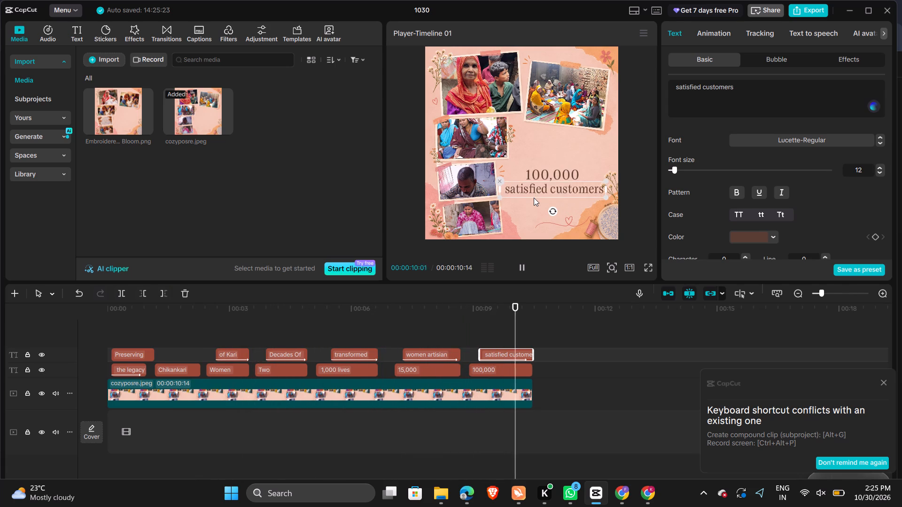
left_click(425, 344)
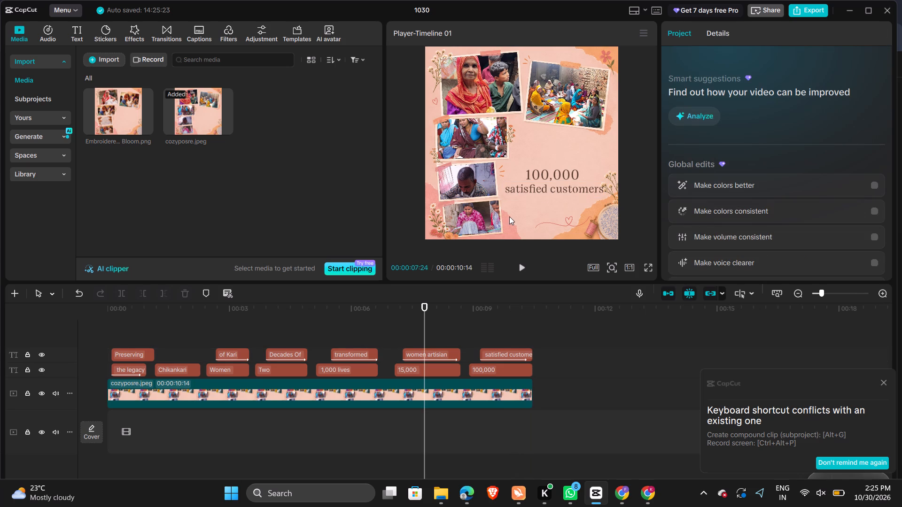
left_click(547, 193)
left_click(547, 193)
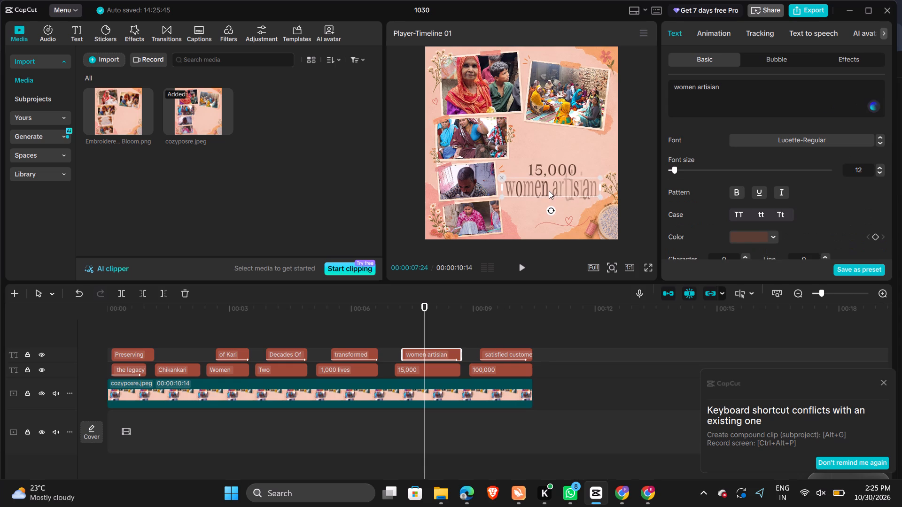
key("space")
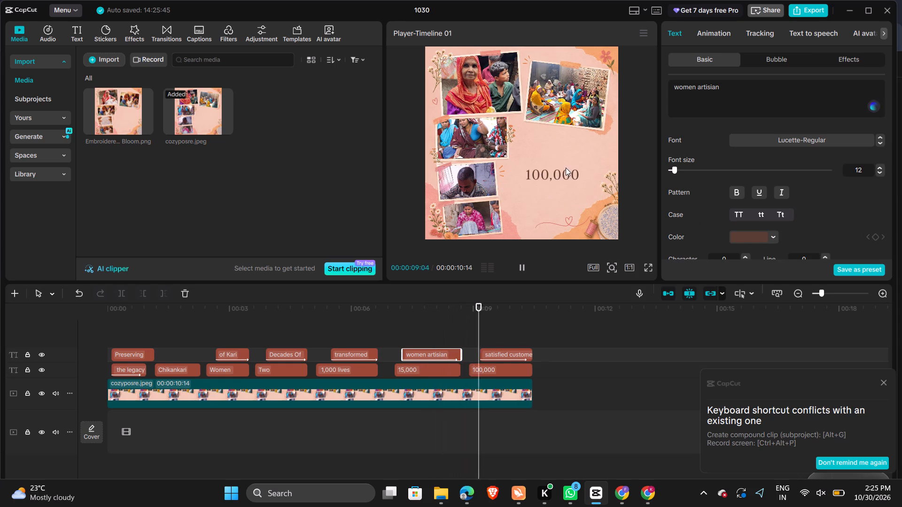
key("space")
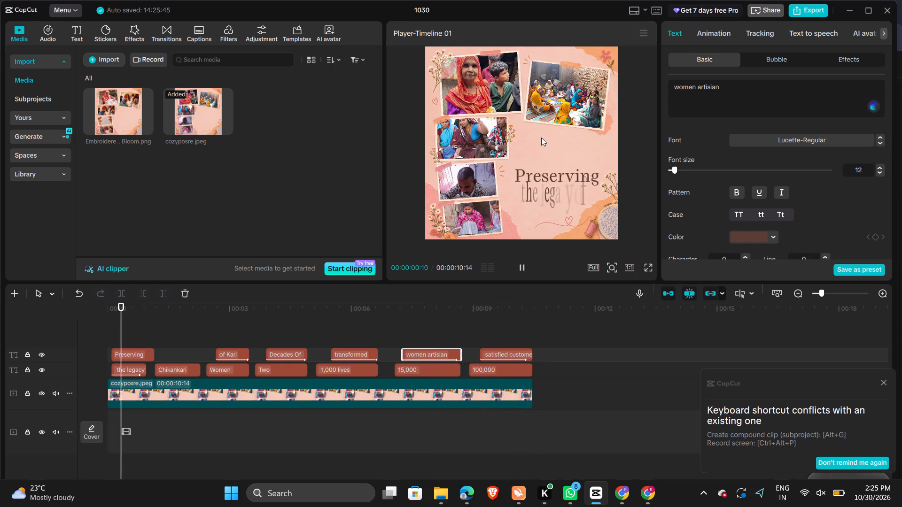
left_click(353, 325)
key("space")
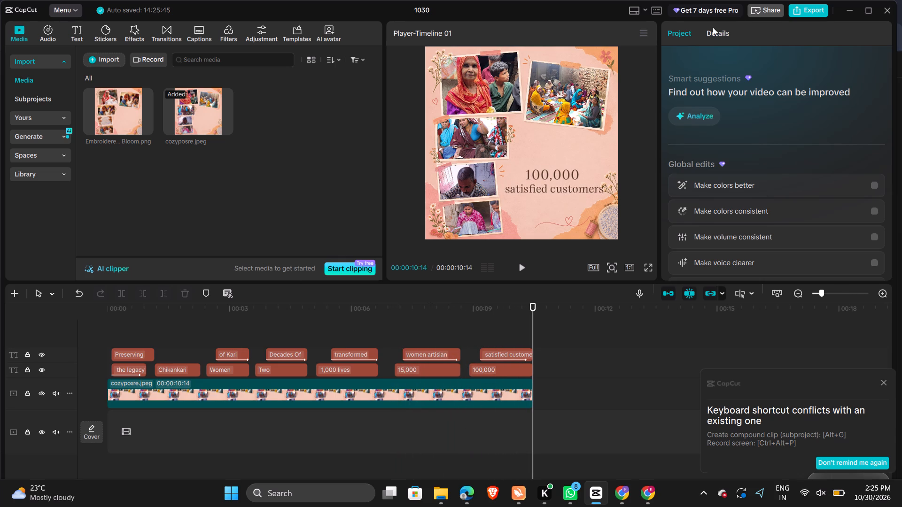
Export the video as 1030(1) to the Downloads folder at 1080P, recommended bit rate, H.264, mp4 and 30fps.
left_click(802, 7)
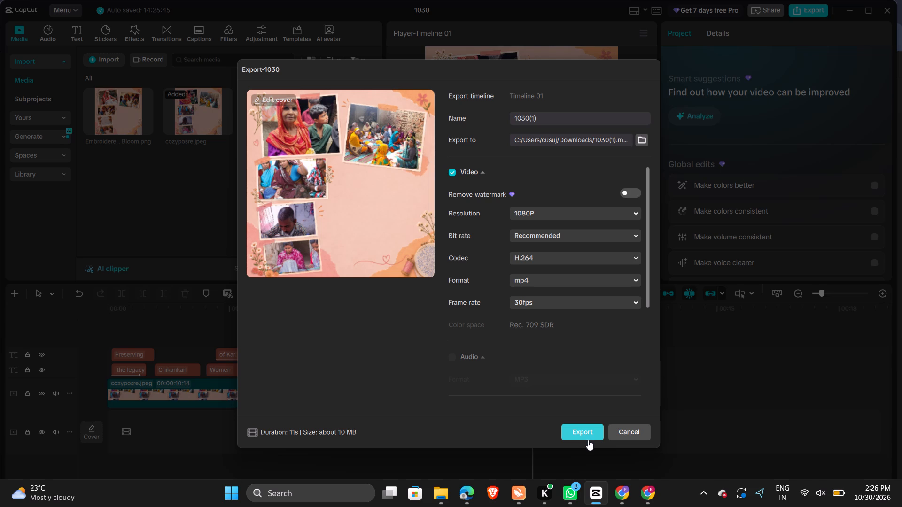
left_click(596, 427)
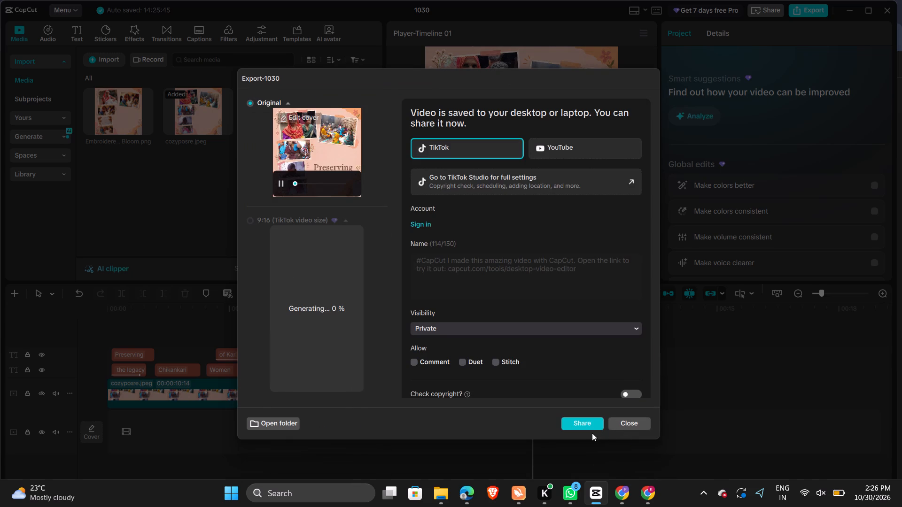
Open the export's Downloads folder in File Explorer and copy the 1030(1) video file.
left_click(271, 426)
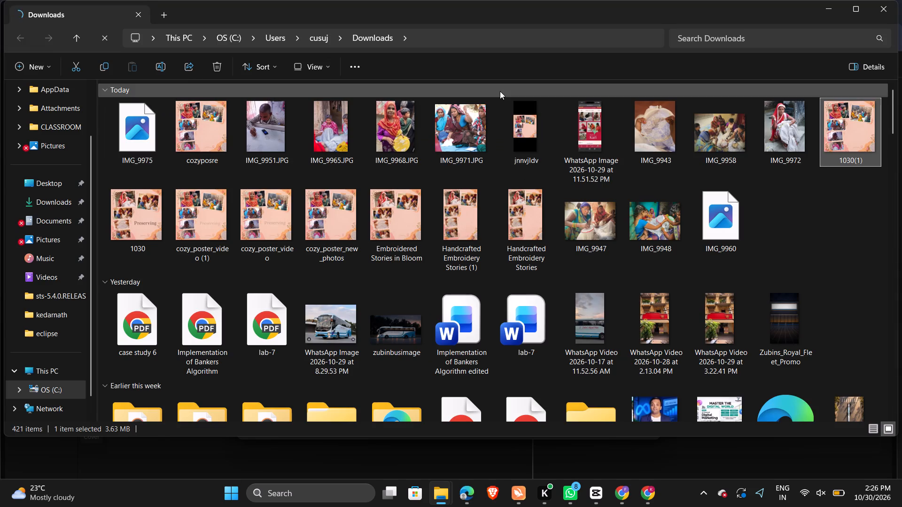
left_click(98, 68)
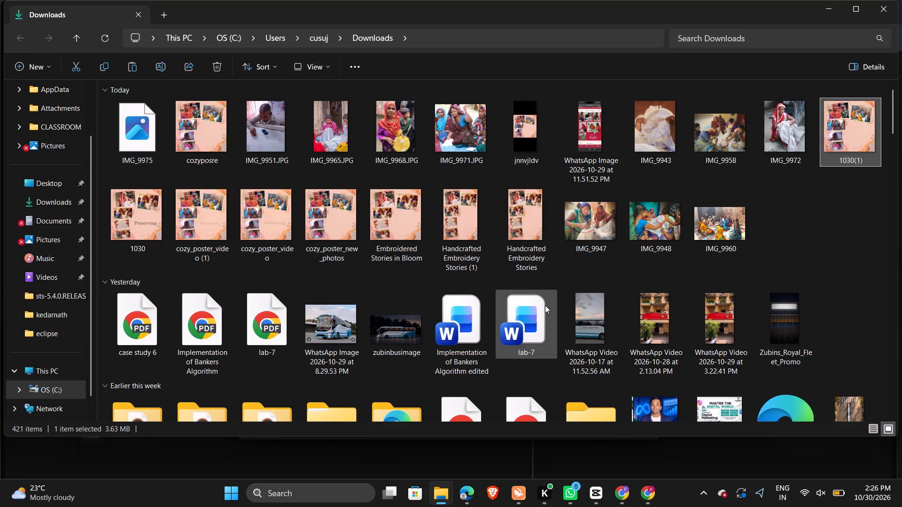
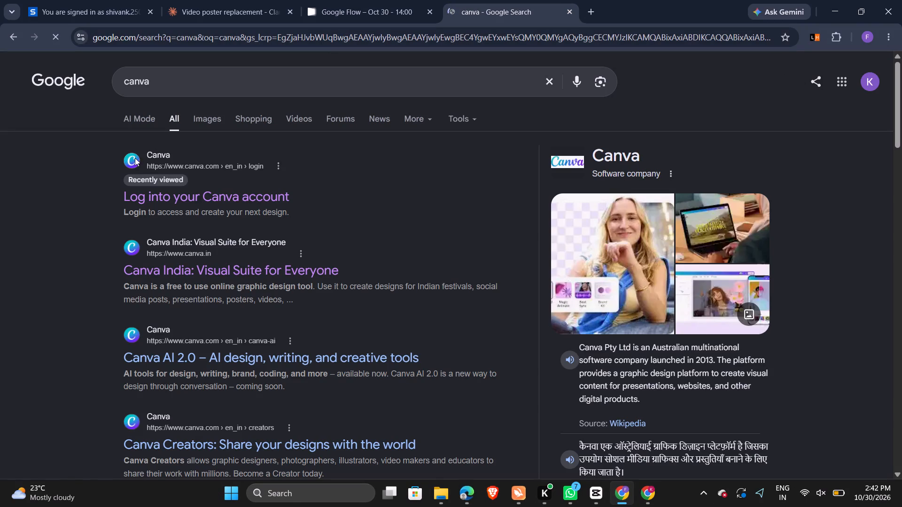
left_click(165, 259)
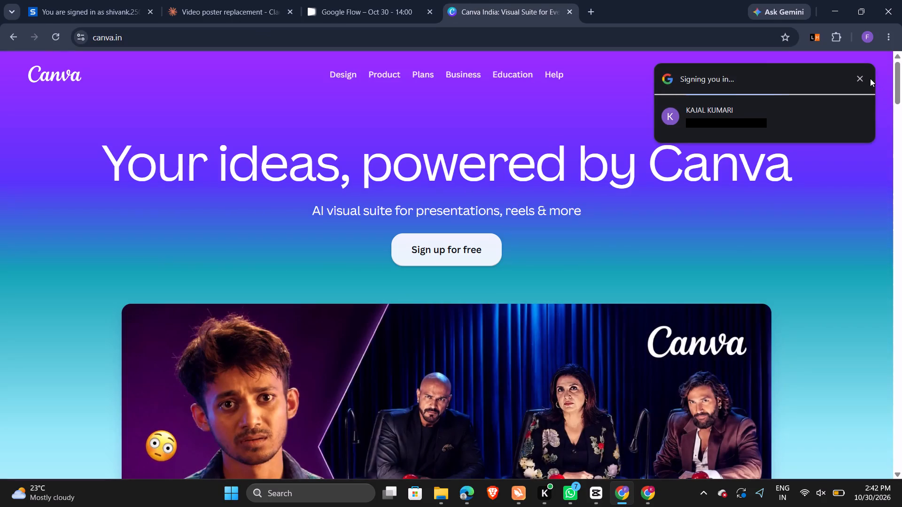
Sign in to Canva with the suggested Google account and dismiss the Canva Business trial offer.
left_click(870, 78)
left_click(690, 122)
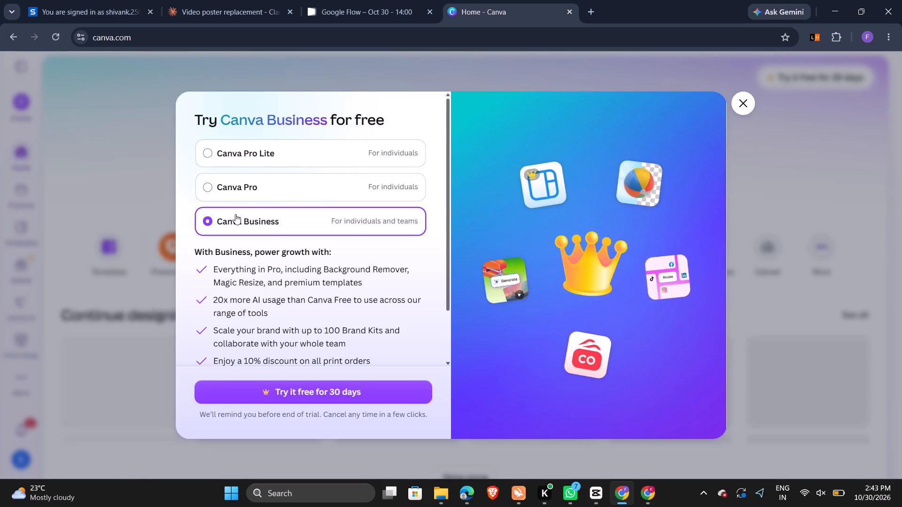
scroll(309, 249, "down", 2)
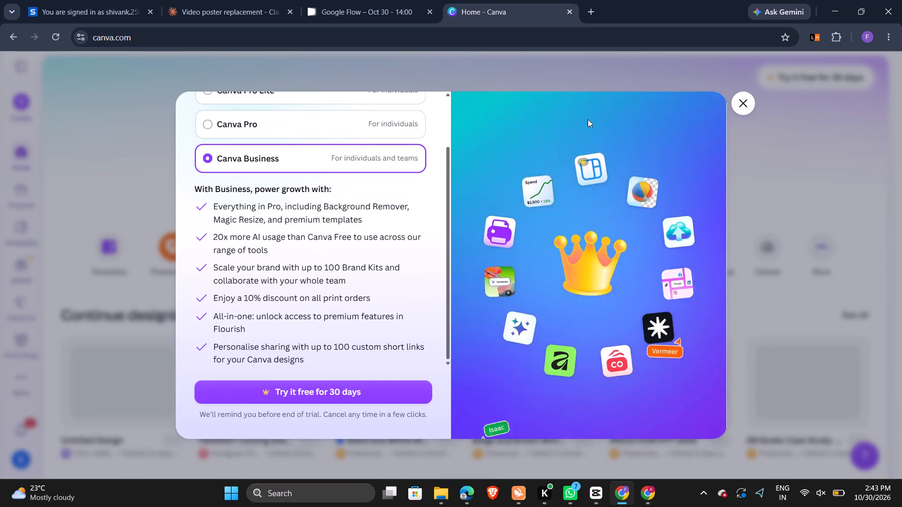
left_click(746, 88)
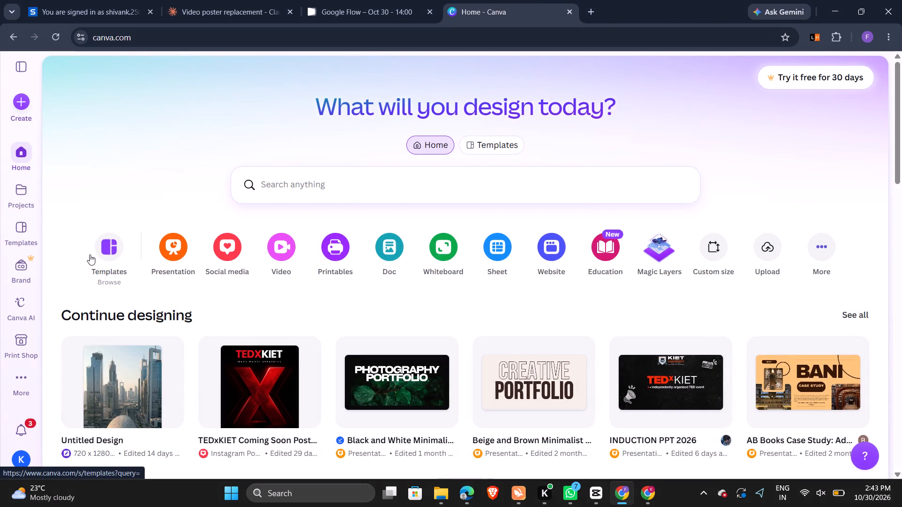
Search Canva's templates for "bussiness collage".
left_click(109, 246)
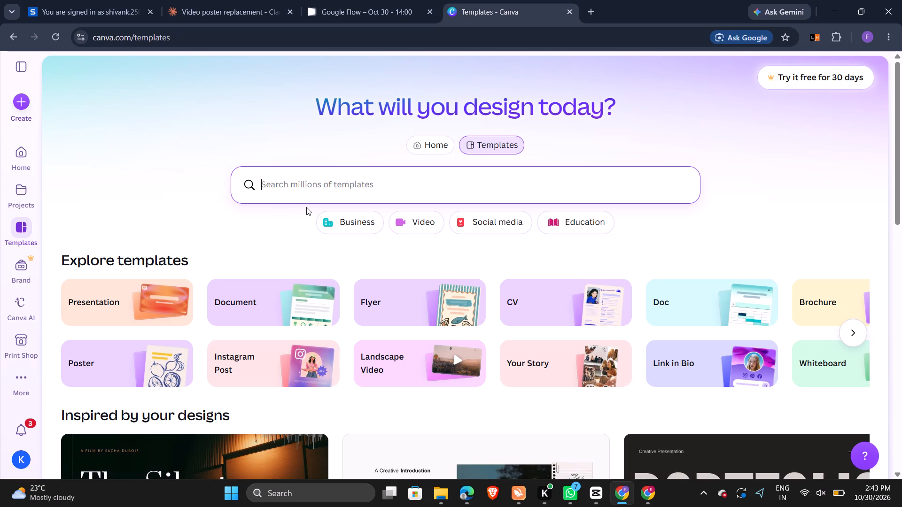
left_click(324, 182)
key("a")
key("BackSpace")
type("bussiness")
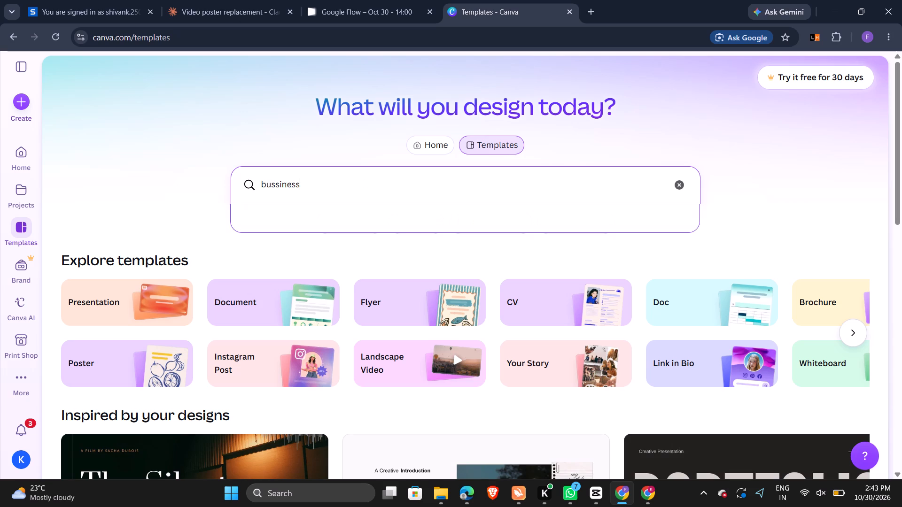
key("space")
key("c")
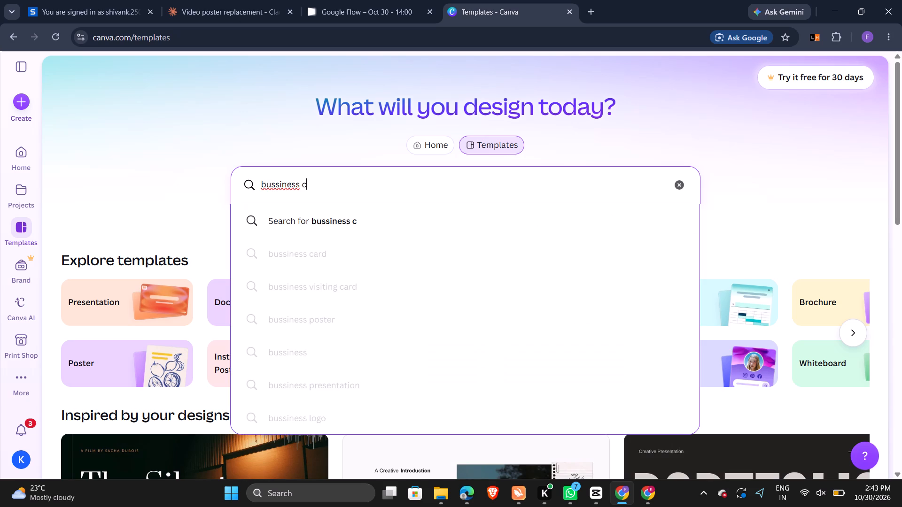
key("BackSpace")
key("BackSpace")
key("BackSpace")
key("BackSpace")
key("BackSpace")
key("BackSpace")
key("BackSpace")
key("BackSpace")
key("BackSpace")
key("BackSpace")
key("BackSpace")
key("BackSpace")
key("BackSpace")
key("BackSpace")
key("BackSpace")
key("BackSpace")
key("BackSpace")
key("BackSpace")
key("BackSpace")
key("BackSpace")
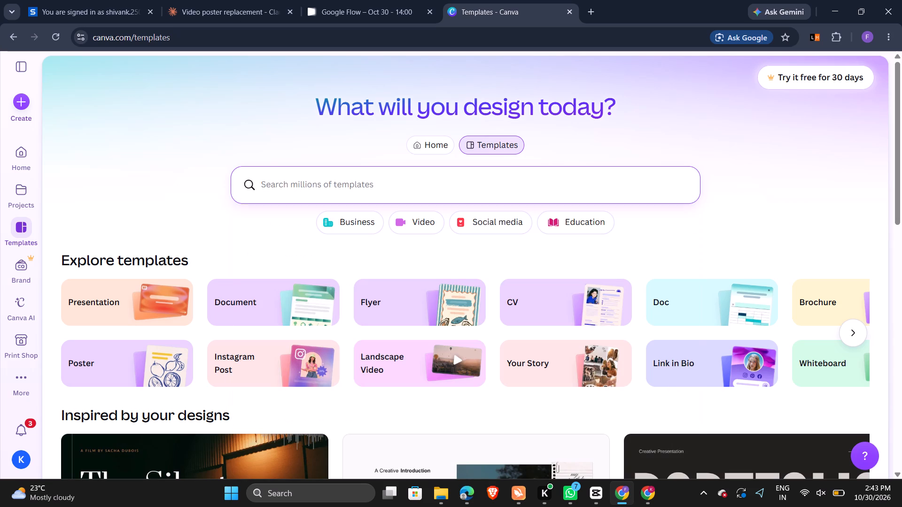
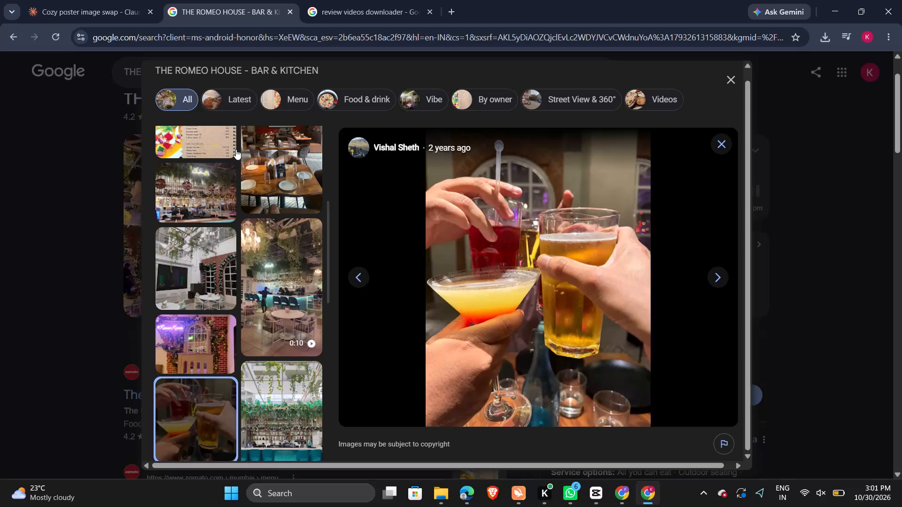
Close the drinks photo, reopen the restaurant's gallery from its 0:07 video, and open the 0:10 video of the bar area.
left_click(732, 79)
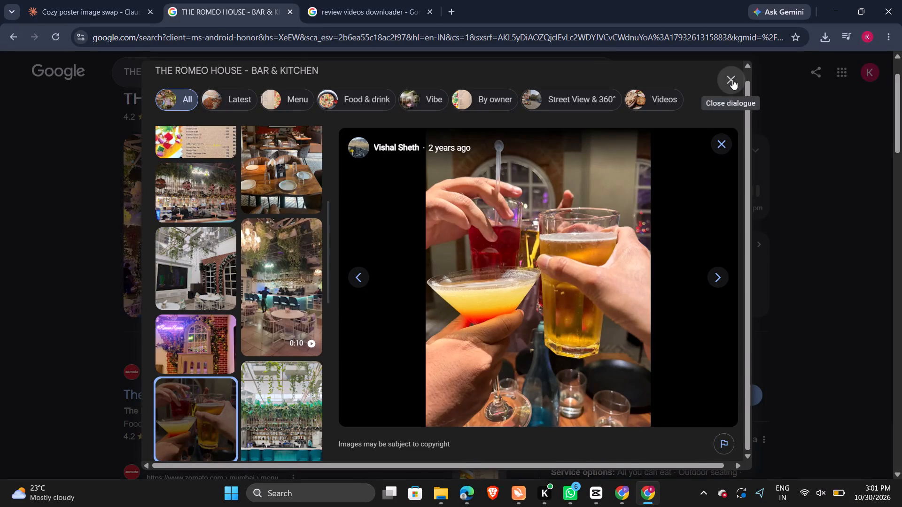
scroll(366, 240, "up", 1)
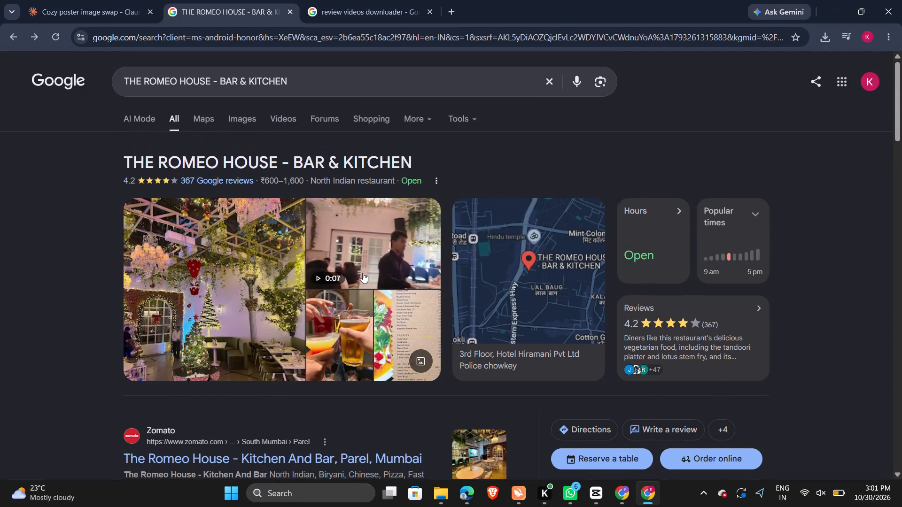
left_click(363, 273)
scroll(235, 329, "down", 1)
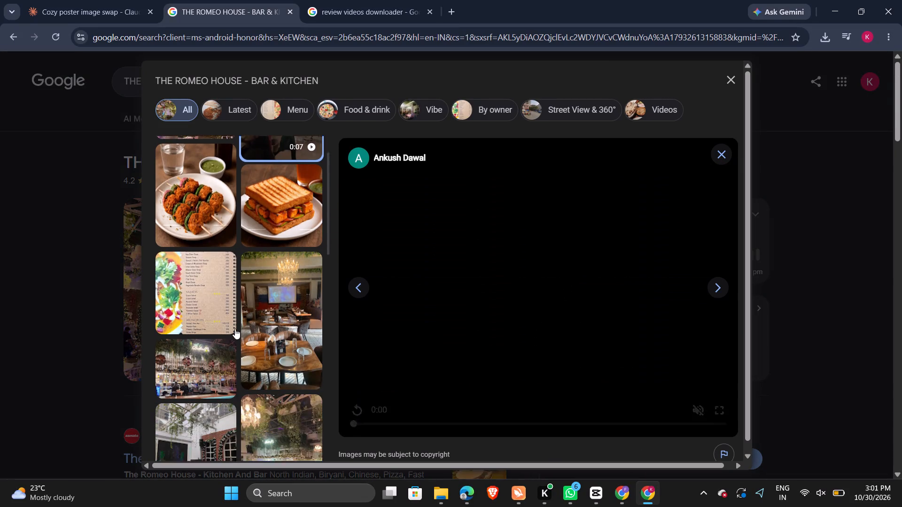
scroll(235, 329, "down", 4)
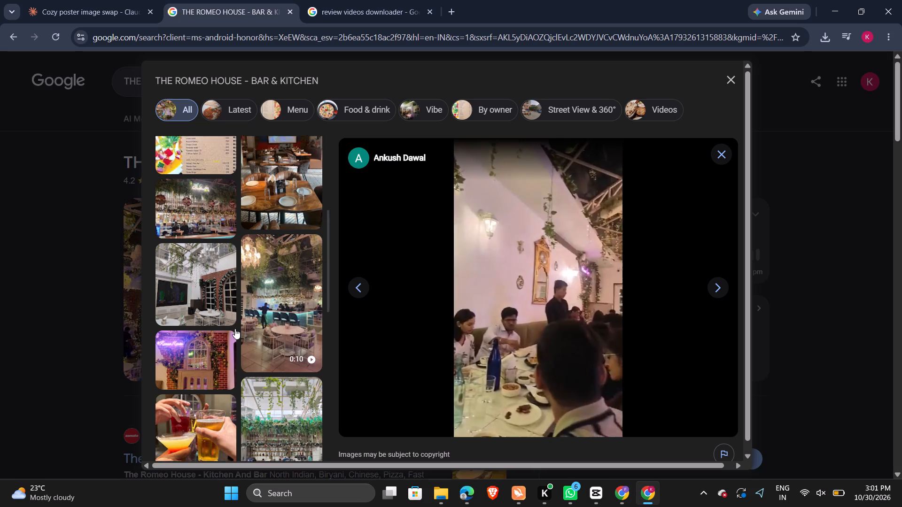
scroll(235, 329, "down", 1)
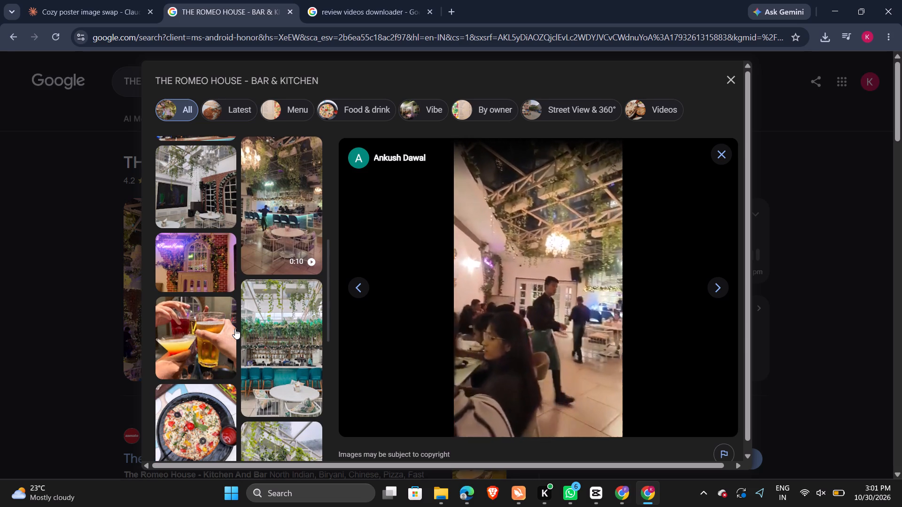
left_click(268, 236)
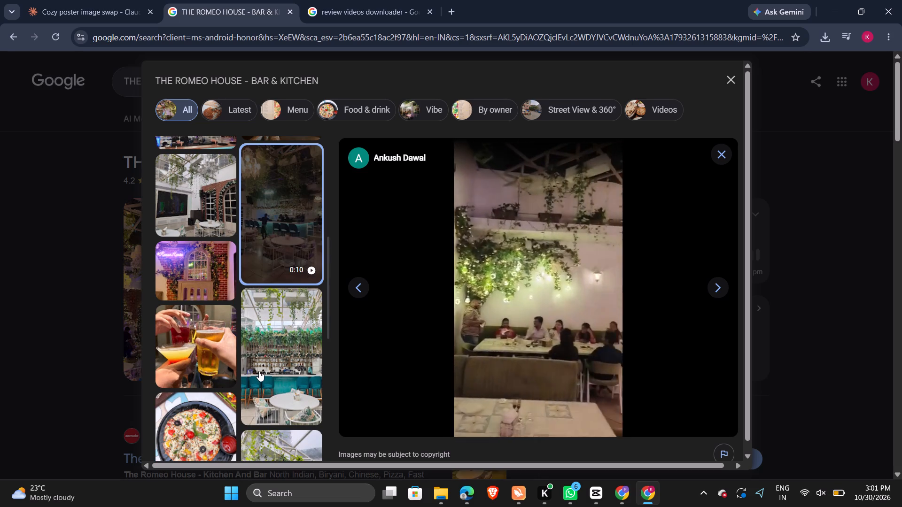
Browse further through the restaurant's gallery and open the 0:05 video of the dining area with chandeliers.
scroll(259, 371, "down", 3)
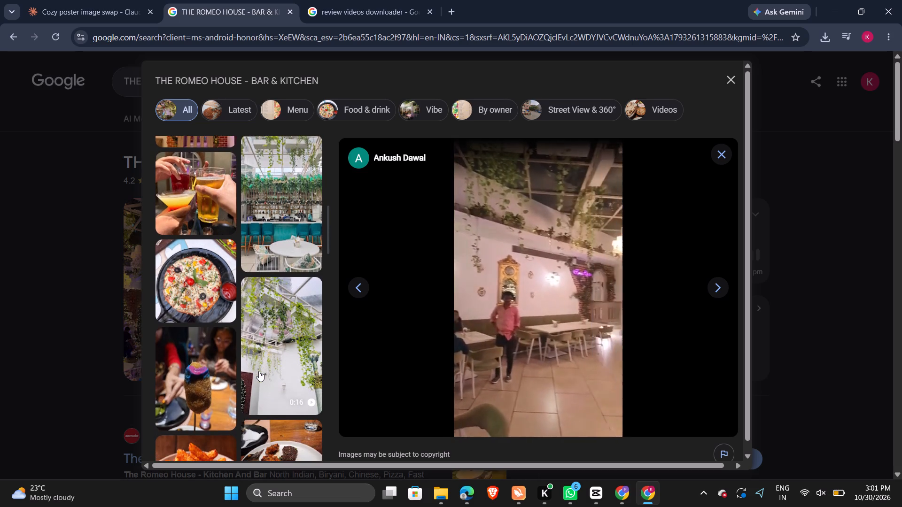
scroll(259, 371, "down", 4)
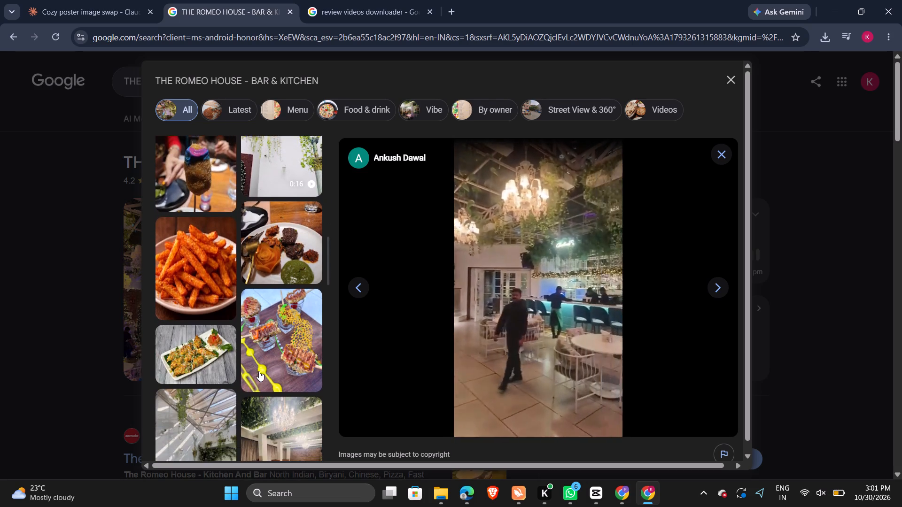
scroll(259, 371, "down", 3)
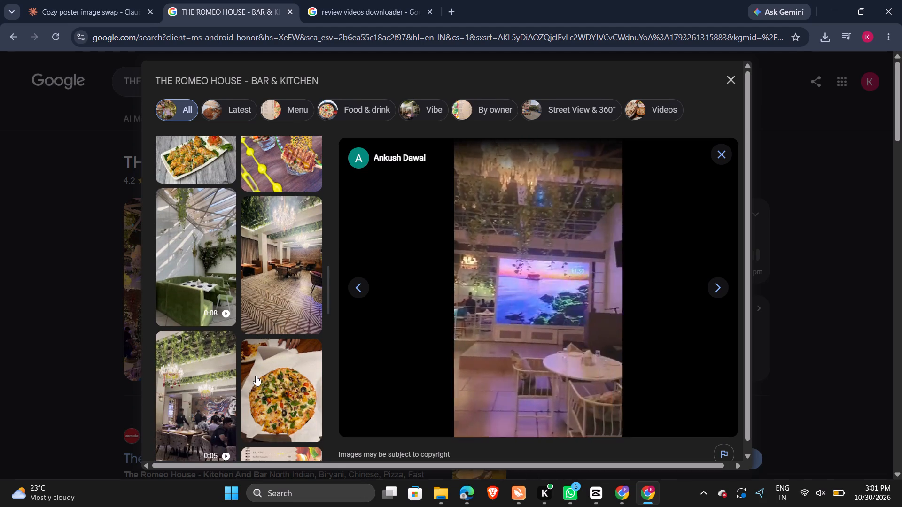
scroll(256, 376, "down", 2)
left_click(190, 304)
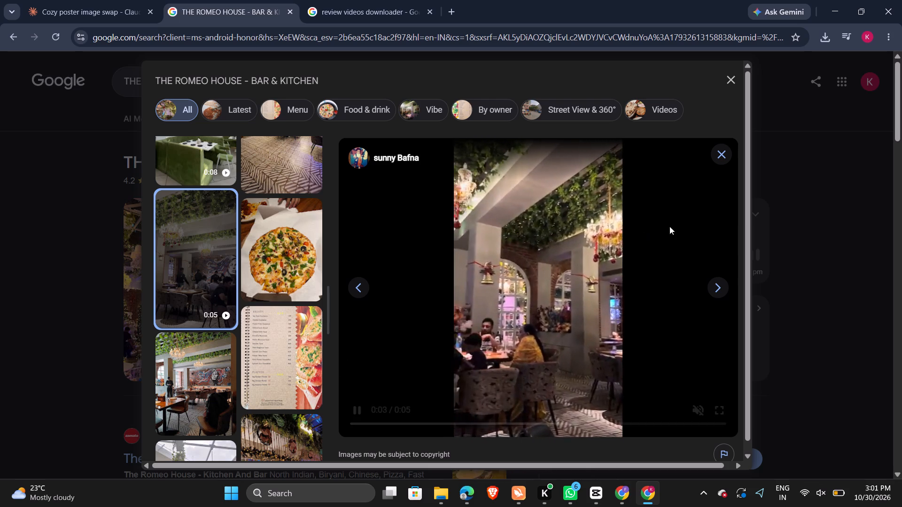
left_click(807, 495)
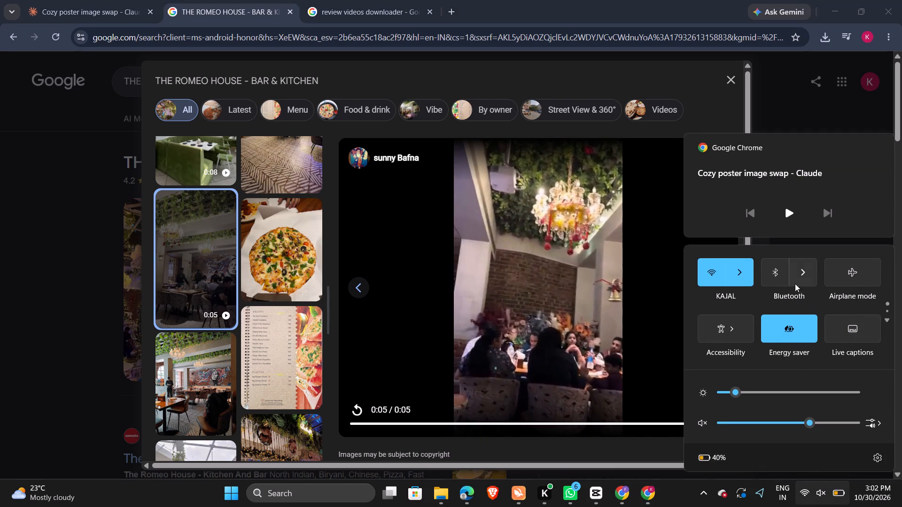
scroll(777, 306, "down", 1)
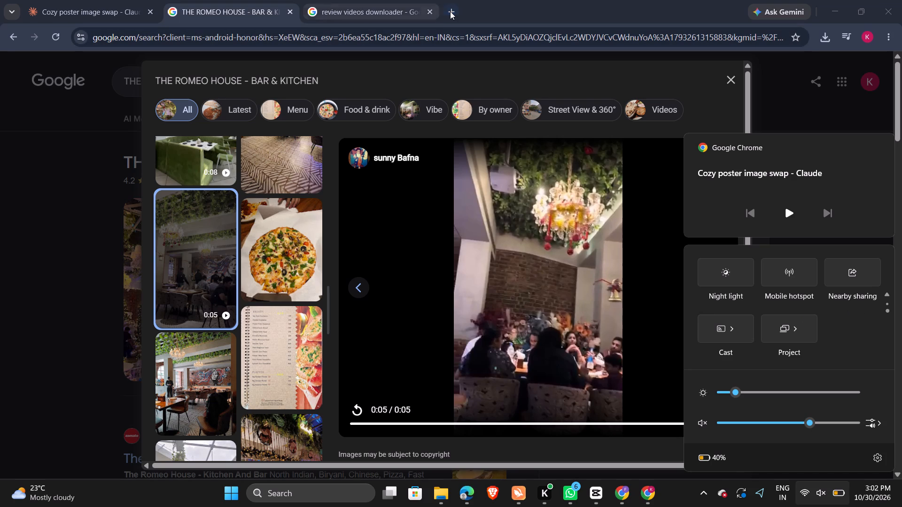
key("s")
Search Google in a new tab for "screen recording in windows 11" and expand the AI Overview instructions.
left_click(453, 7)
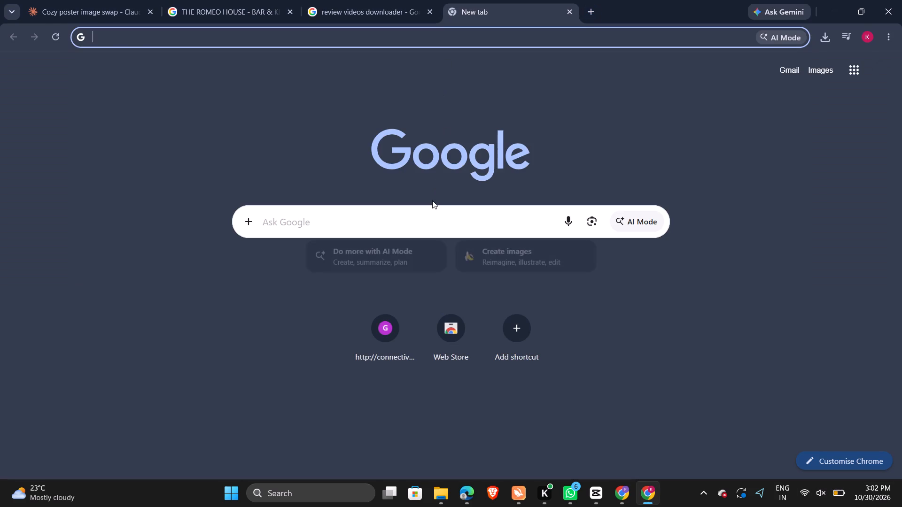
left_click(432, 200)
left_click(418, 215)
type("screeon")
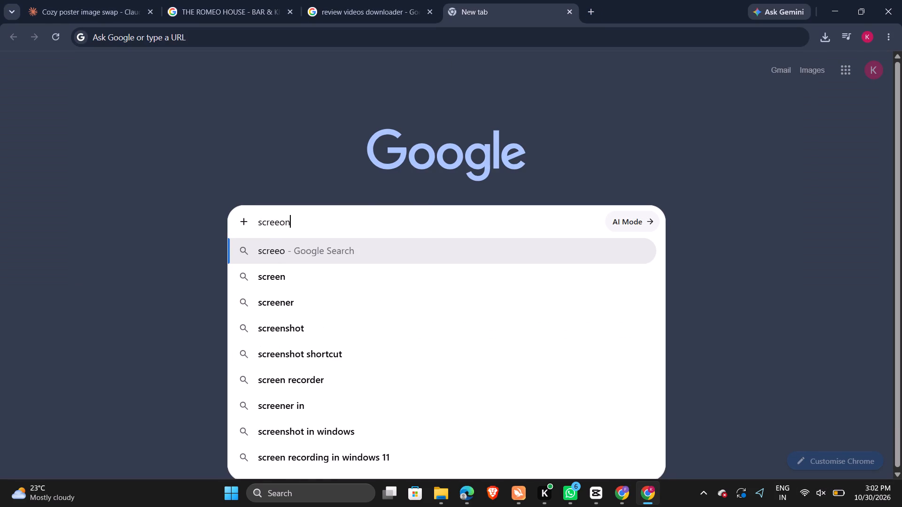
key("BackSpace")
key("BackSpace")
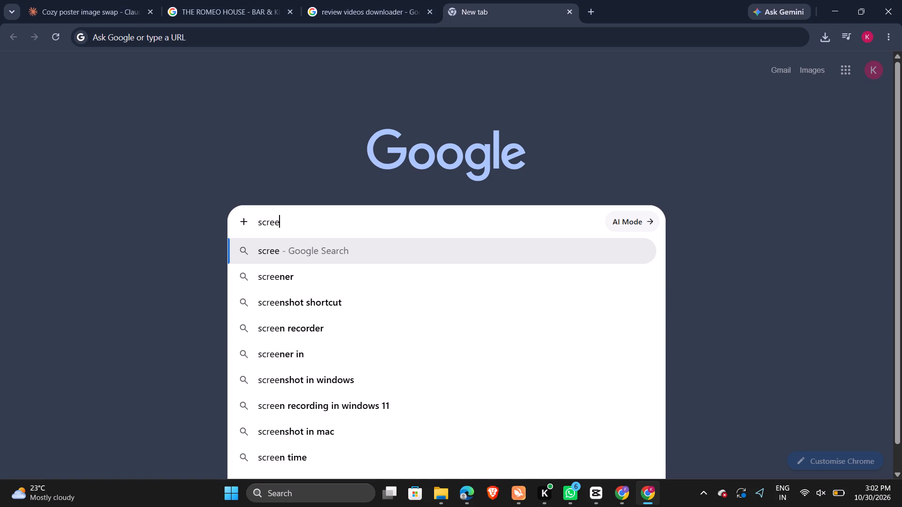
type("n recording")
key("Return")
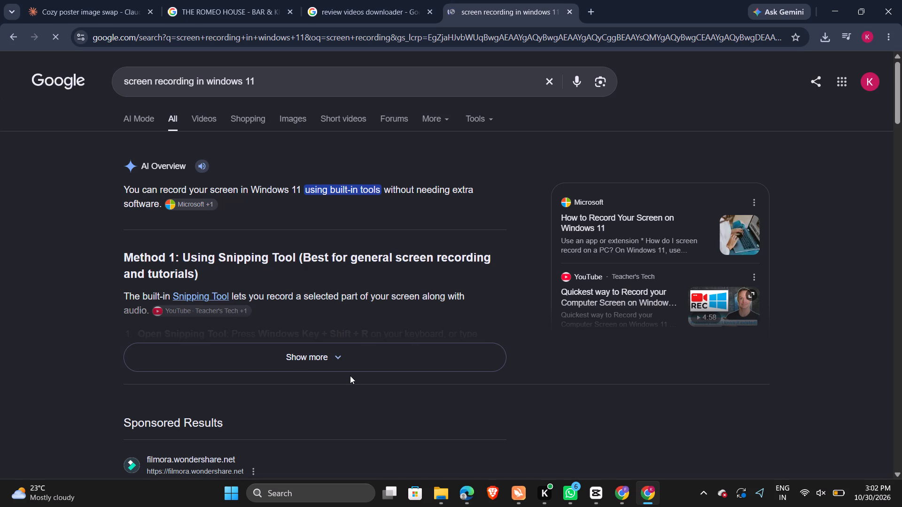
left_click(327, 349)
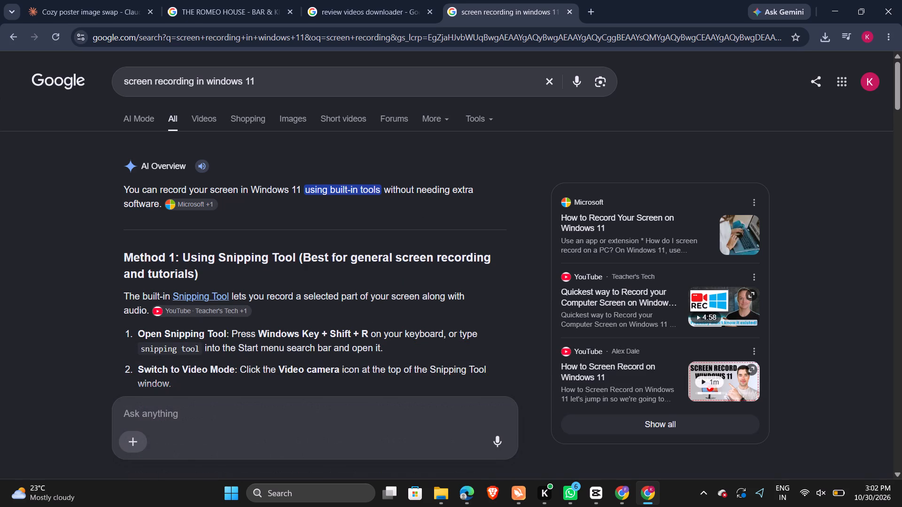
left_click(393, 5)
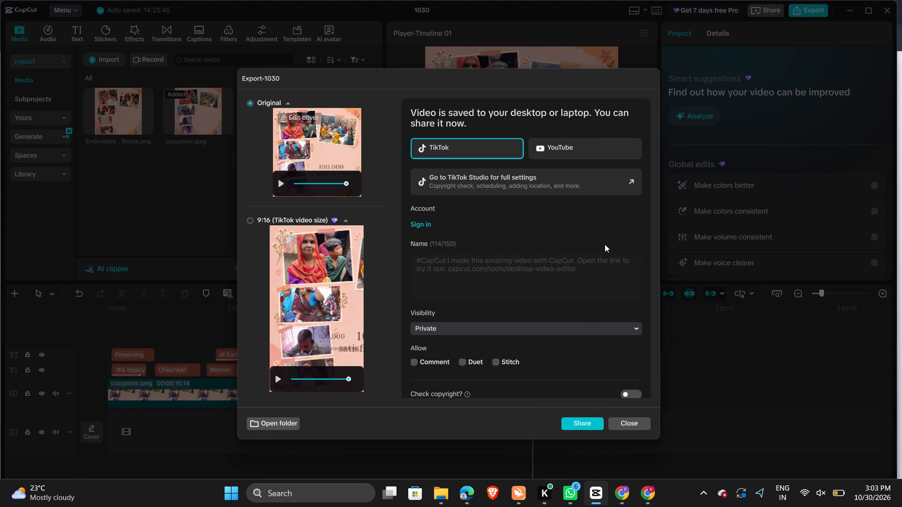
left_click(635, 422)
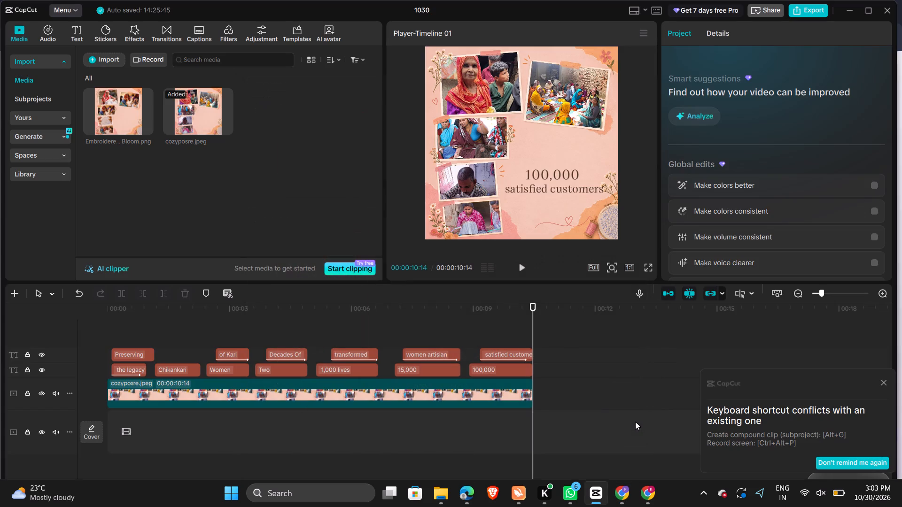
Return to the Canva browser window and close the Canva AI page.
key("alt+Tab")
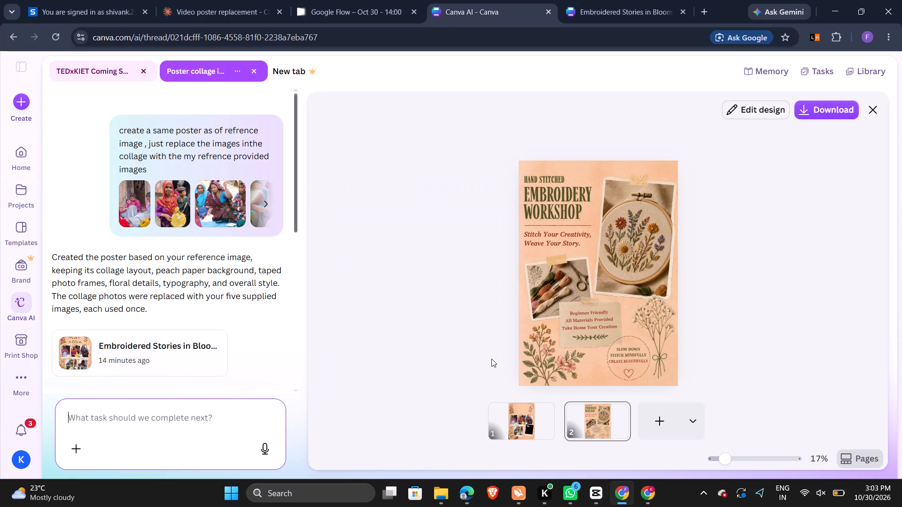
left_click(550, 7)
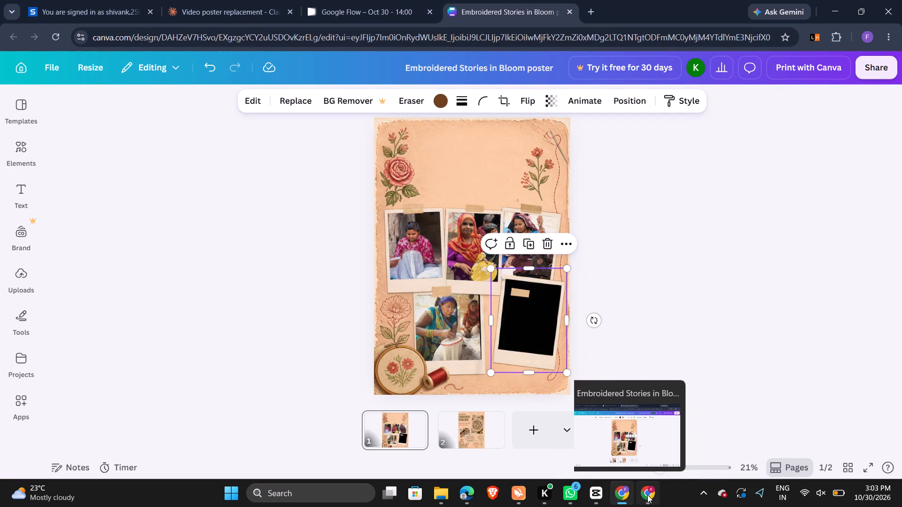
Switch to the other browser window's THE ROMEO HOUSE gallery and replay the 0:05 dining-area video in full screen.
left_click(631, 448)
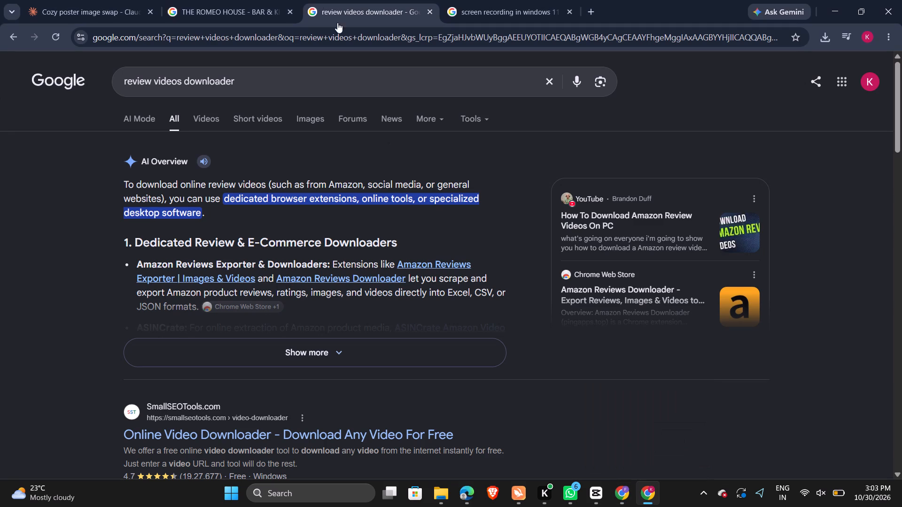
left_click(239, 7)
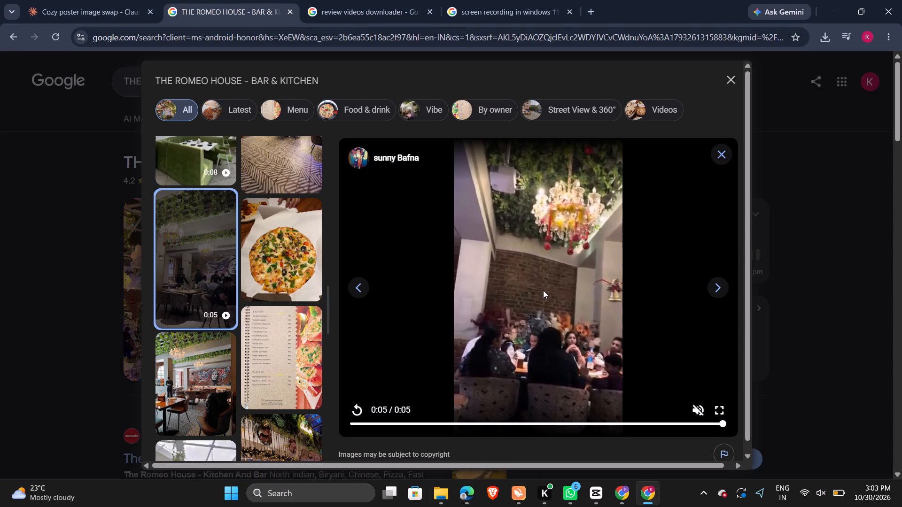
left_click(721, 410)
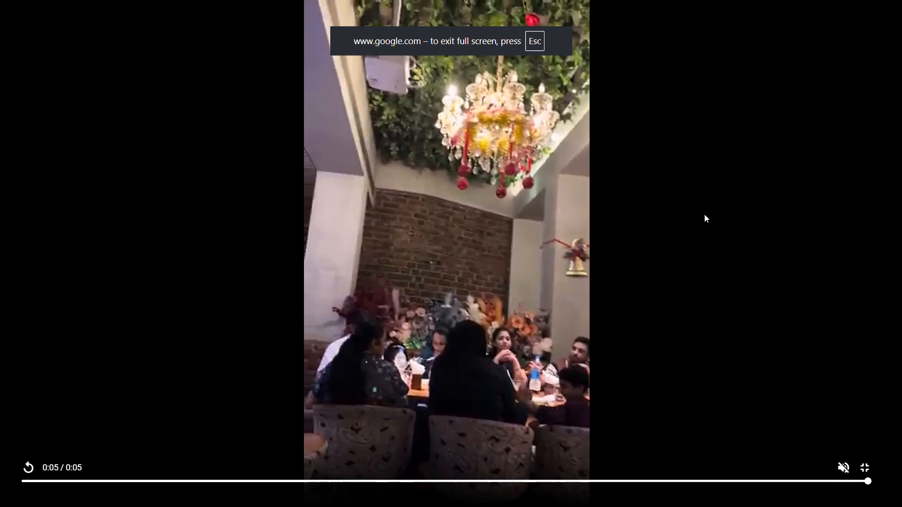
left_click(704, 214)
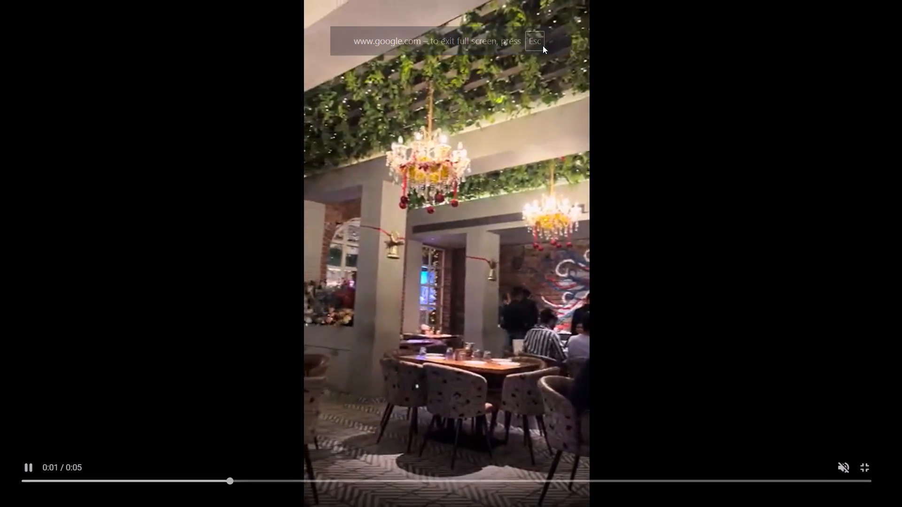
Set up a Snipping Tool video recording area around the full-screen dining-area video, spanning its width and reaching down to the progress bar.
key("shift+super+s")
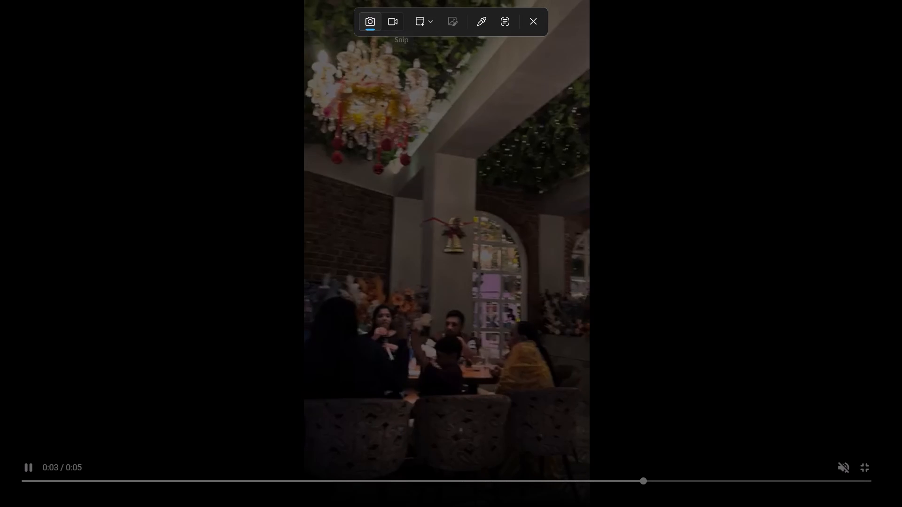
left_click(394, 21)
left_click_drag(297, 0, 570, 129)
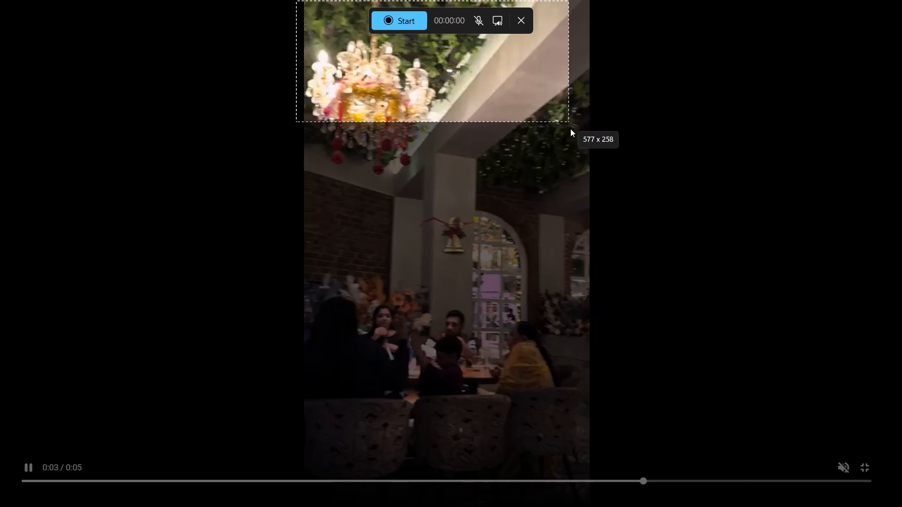
left_click_drag(570, 129, 604, 215)
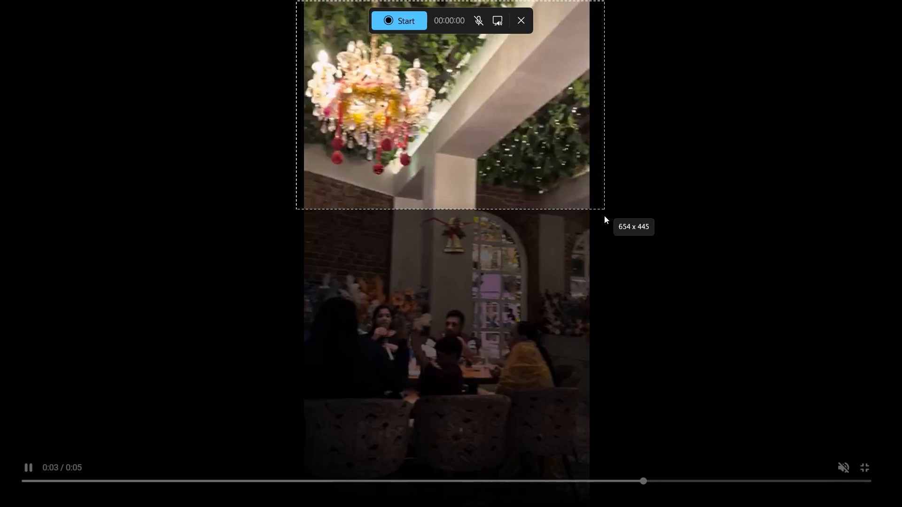
left_click_drag(604, 215, 599, 352)
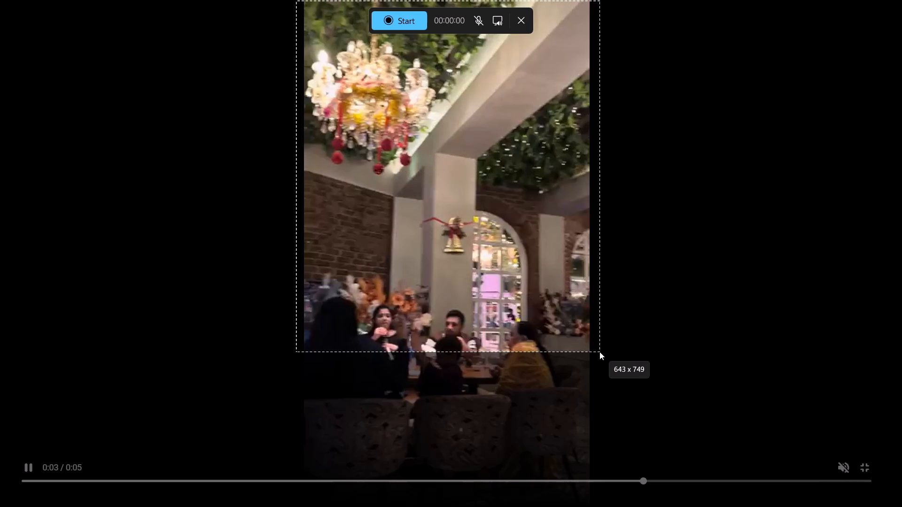
left_click_drag(599, 352, 598, 506)
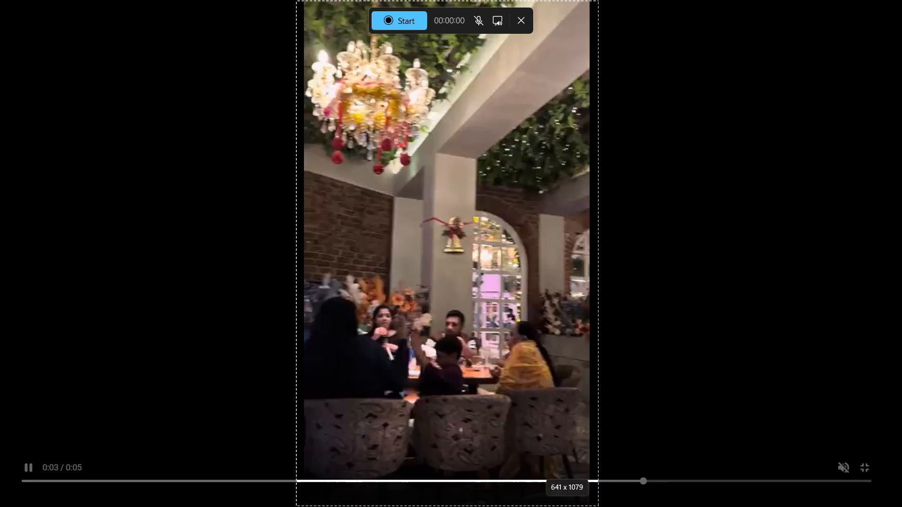
left_click_drag(598, 506, 597, 479)
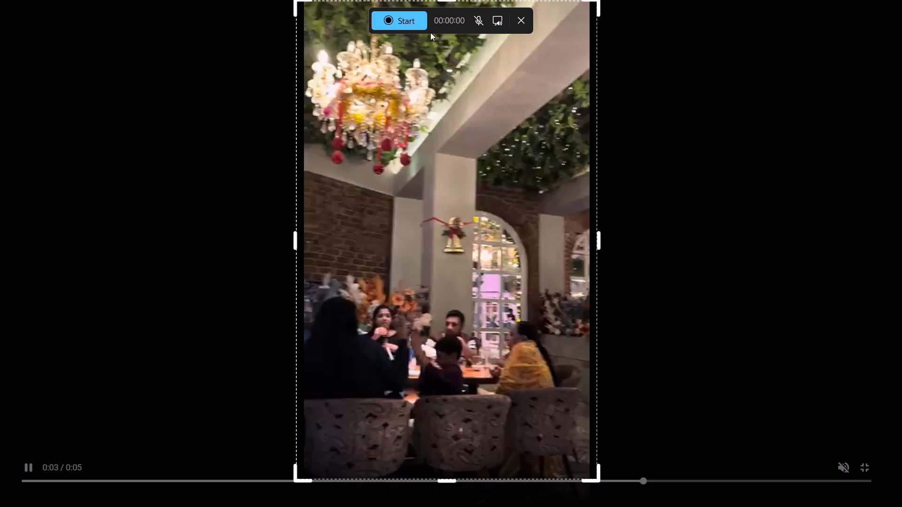
Record the framed dining-area video for about 10 seconds, stop the recording and minimise the Snipping Tool window.
left_click(394, 12)
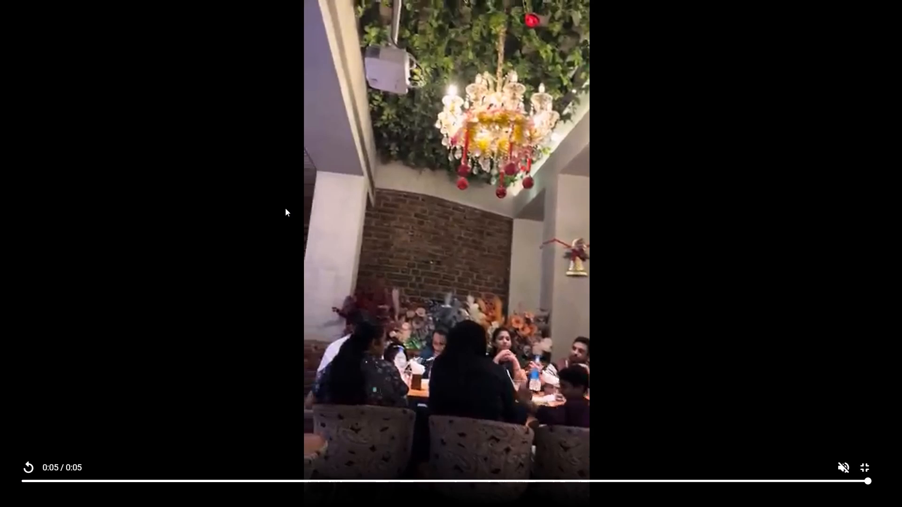
left_click(497, 325)
left_click(404, 18)
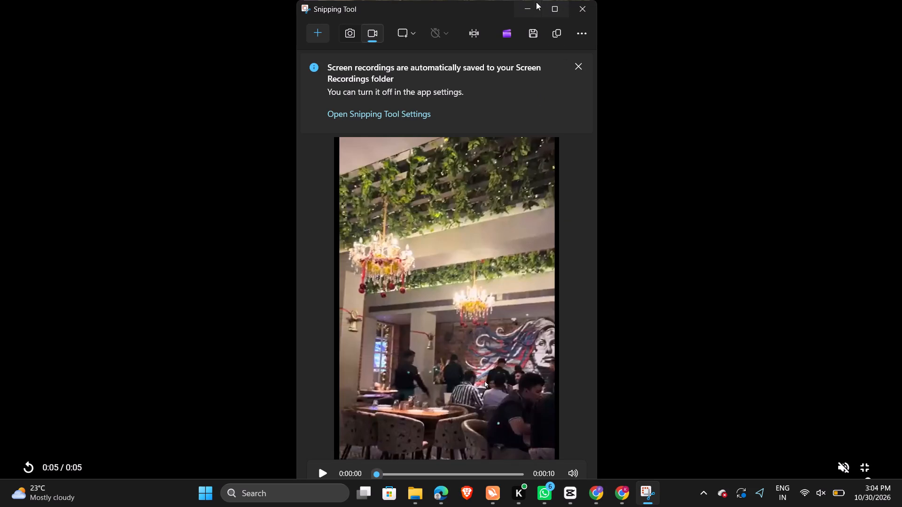
left_click(535, 2)
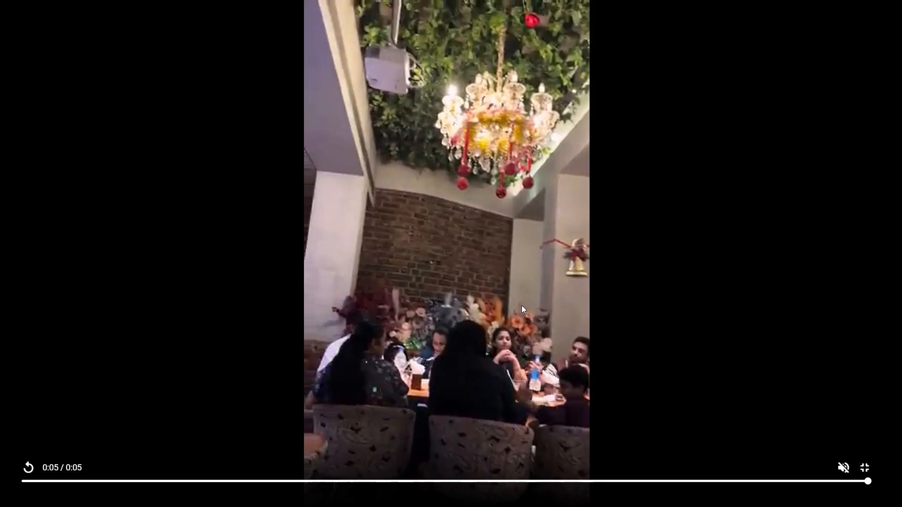
Leave full screen, find the 0:11 live-music video in THE ROMEO HOUSE gallery and play it in full screen.
key("Escape")
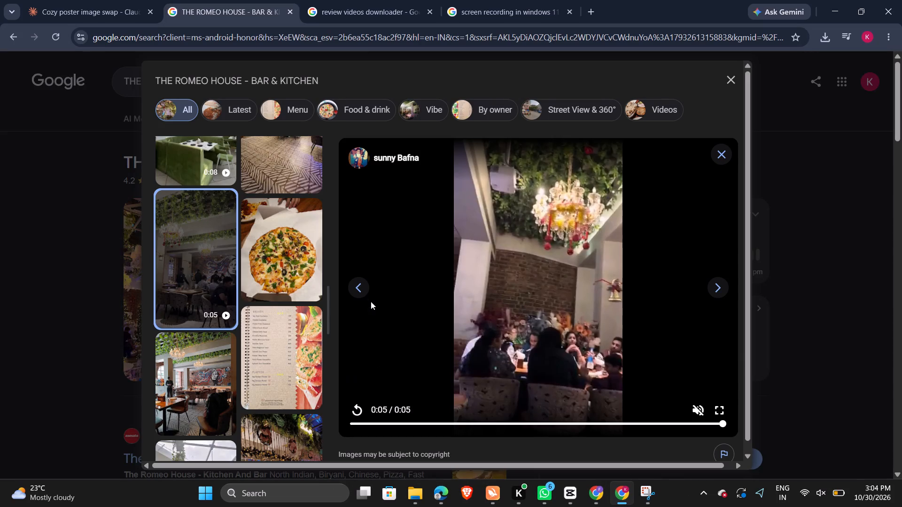
scroll(257, 324, "down", 5)
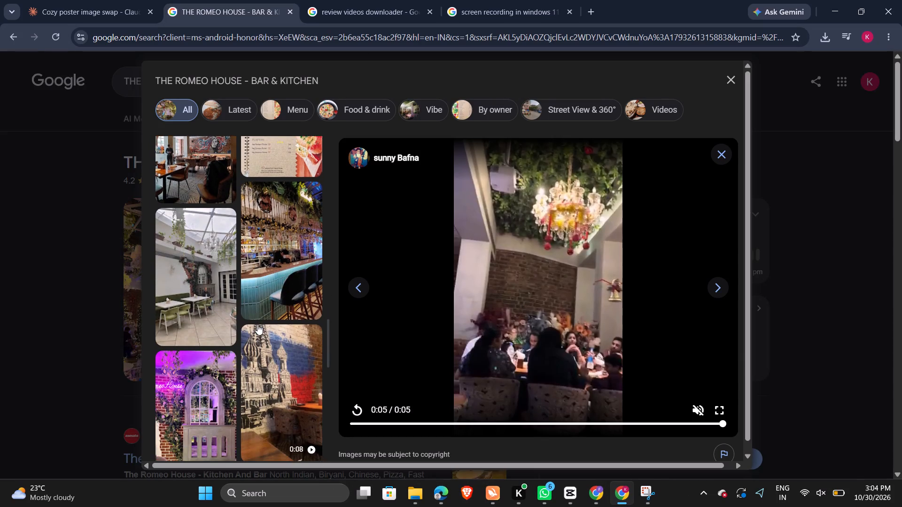
scroll(257, 324, "down", 1)
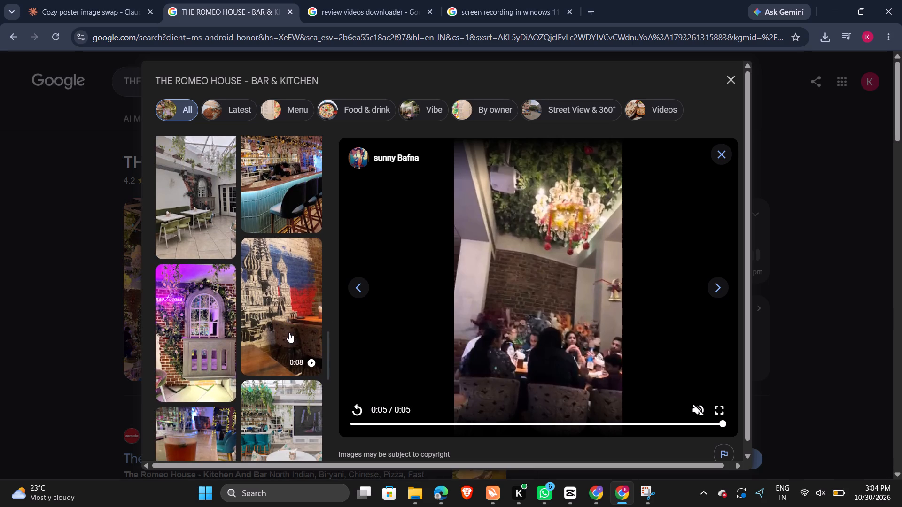
scroll(289, 332, "down", 6)
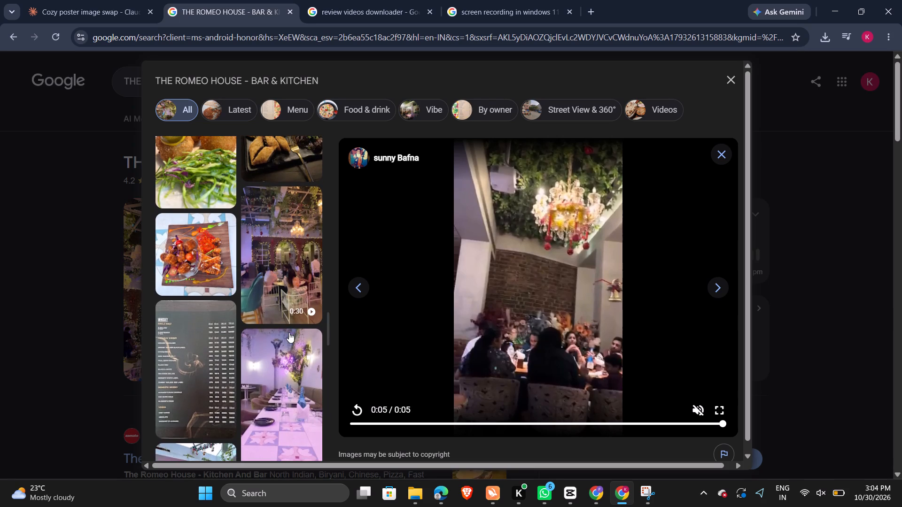
scroll(289, 332, "up", 3)
scroll(289, 332, "down", 5)
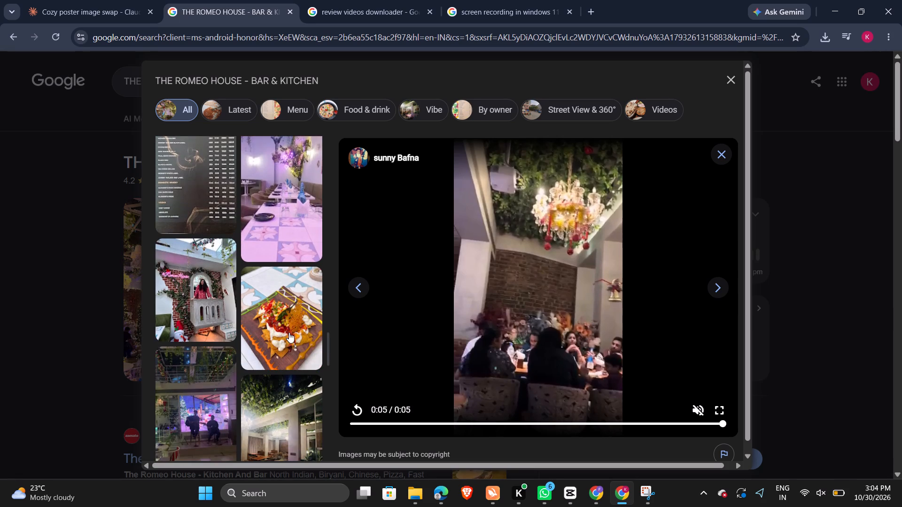
scroll(289, 332, "down", 3)
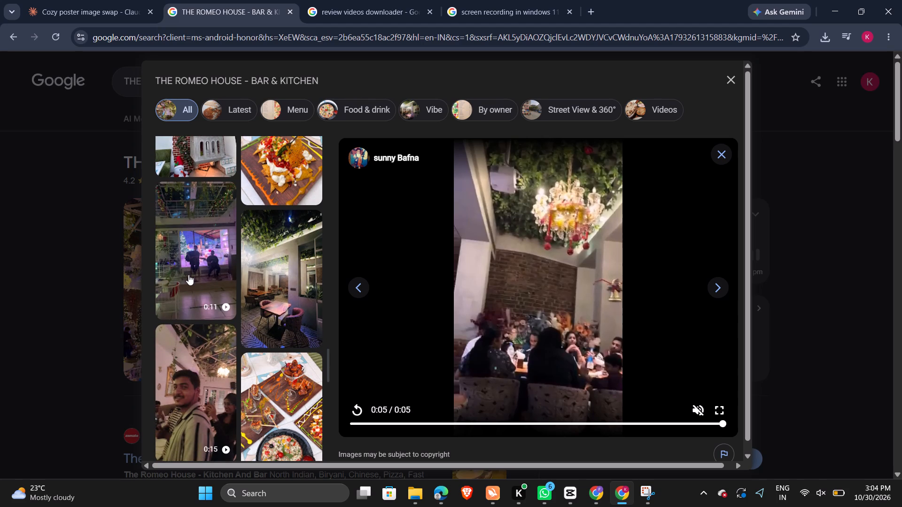
left_click(188, 275)
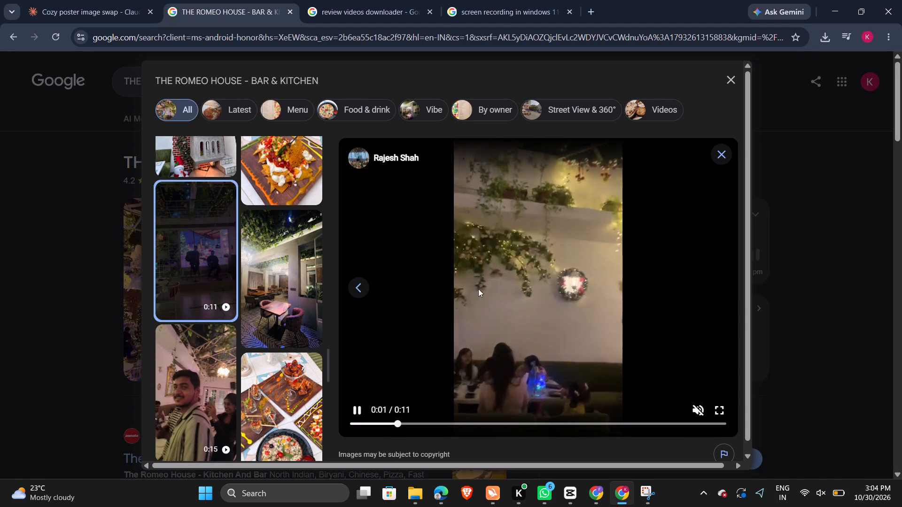
left_click(720, 408)
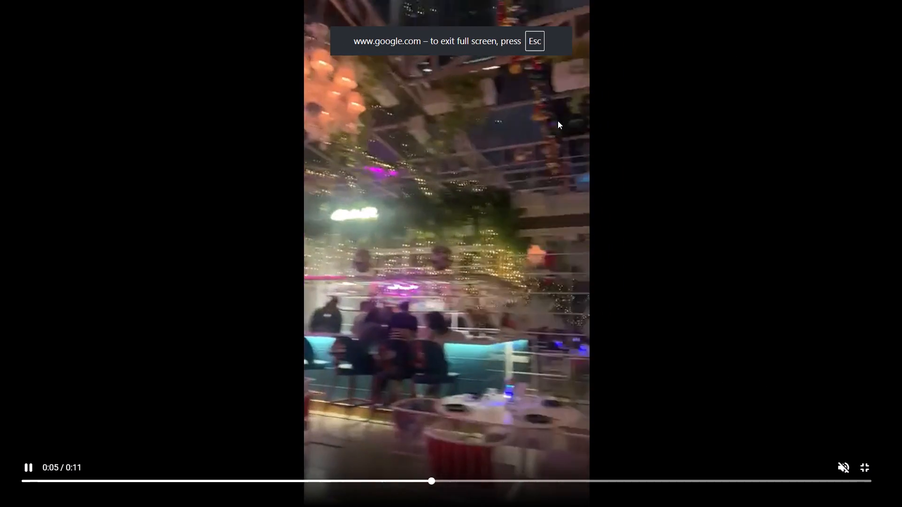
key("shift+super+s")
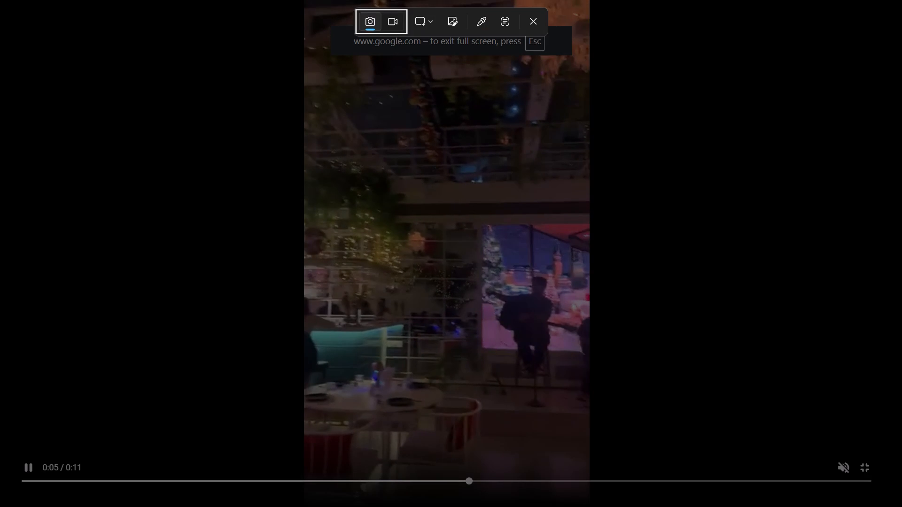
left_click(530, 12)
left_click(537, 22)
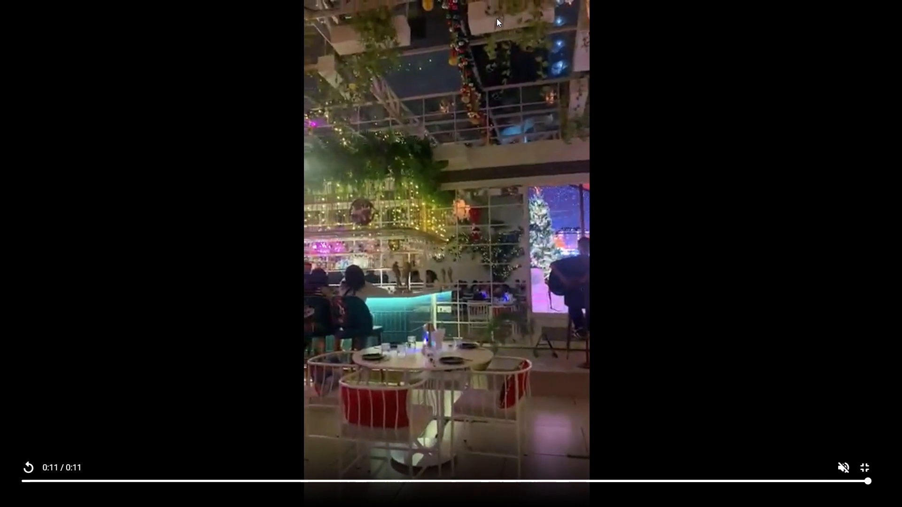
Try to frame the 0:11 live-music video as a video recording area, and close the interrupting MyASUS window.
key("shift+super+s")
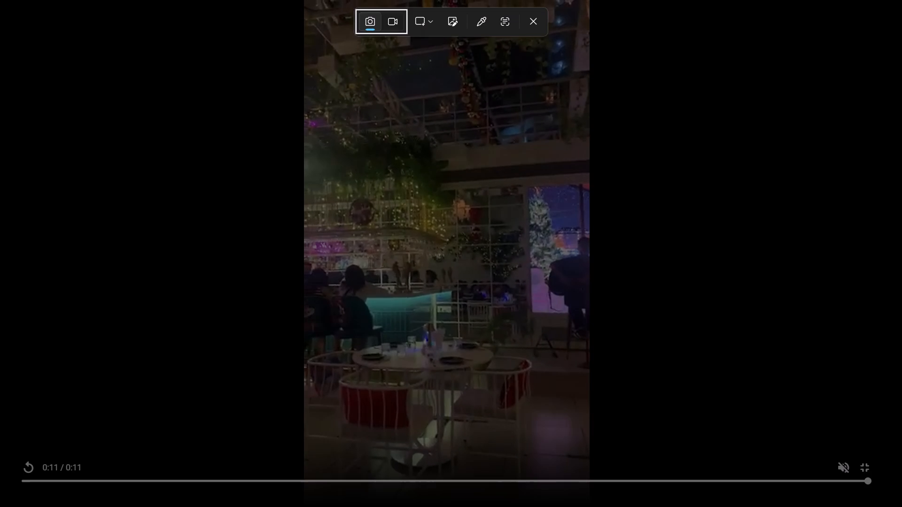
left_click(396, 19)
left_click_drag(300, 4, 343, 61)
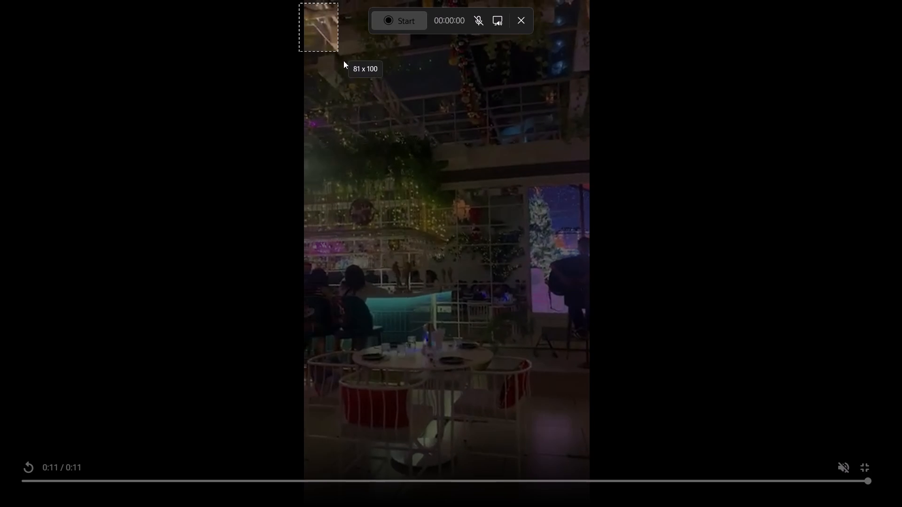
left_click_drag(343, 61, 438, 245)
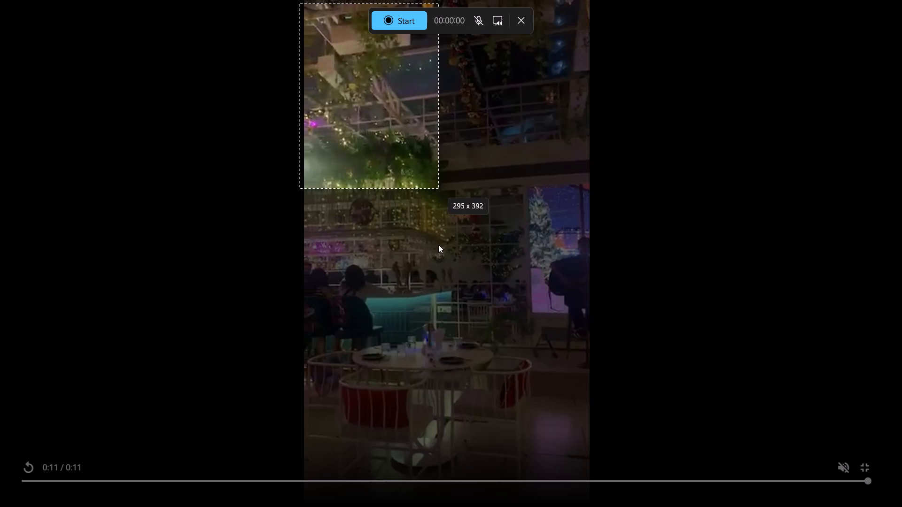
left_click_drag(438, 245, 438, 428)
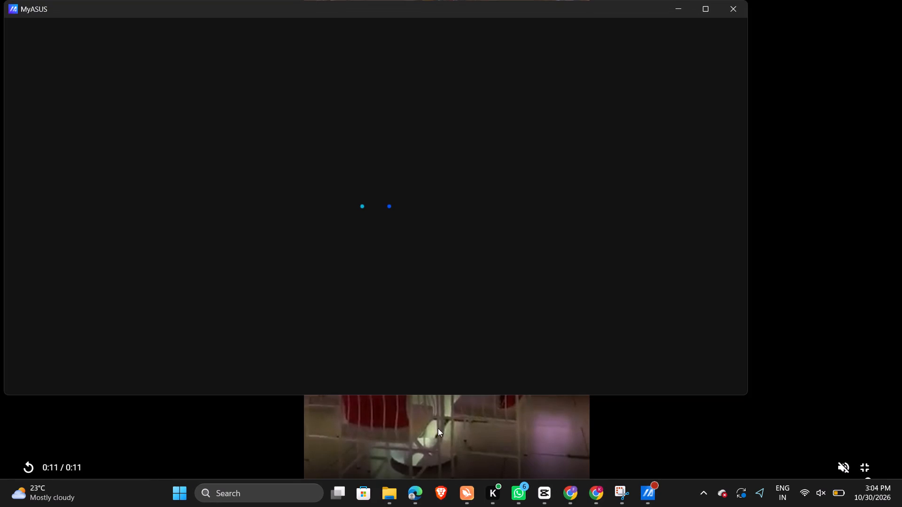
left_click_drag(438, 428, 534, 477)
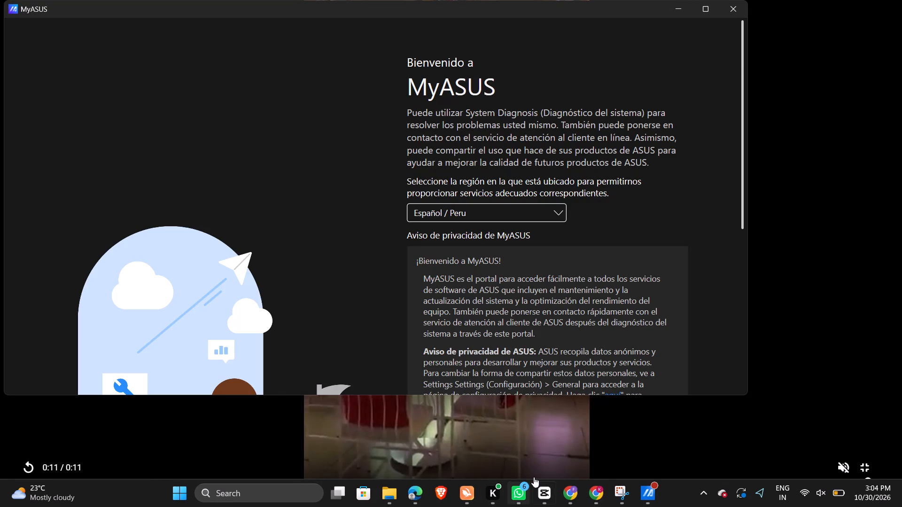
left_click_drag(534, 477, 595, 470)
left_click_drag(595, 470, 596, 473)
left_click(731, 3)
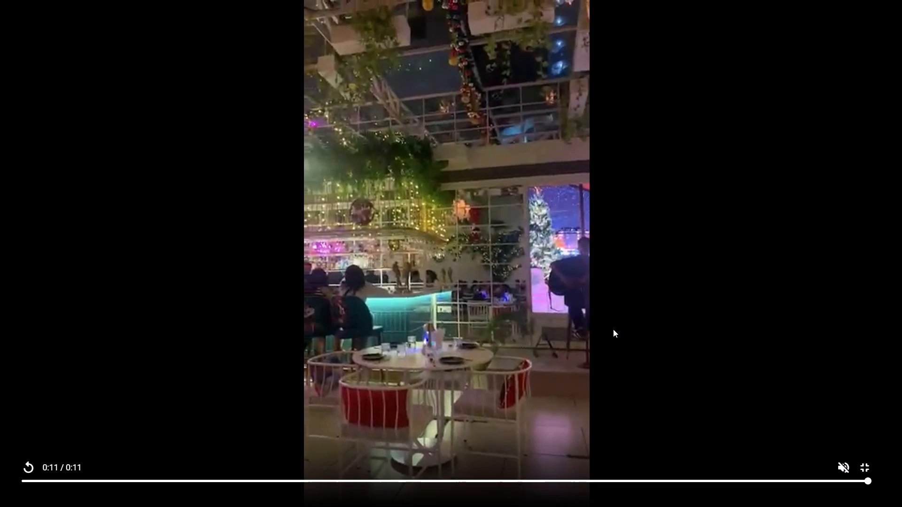
Frame the full-screen 0:11 live-music video as a Snipping Tool video recording area, spanning its width down to just above the progress bar.
key("shift+super+s")
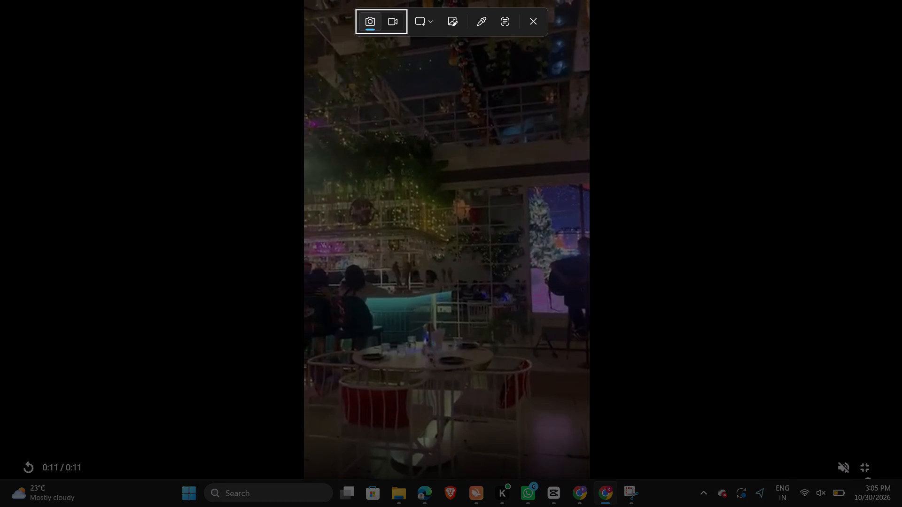
left_click(390, 19)
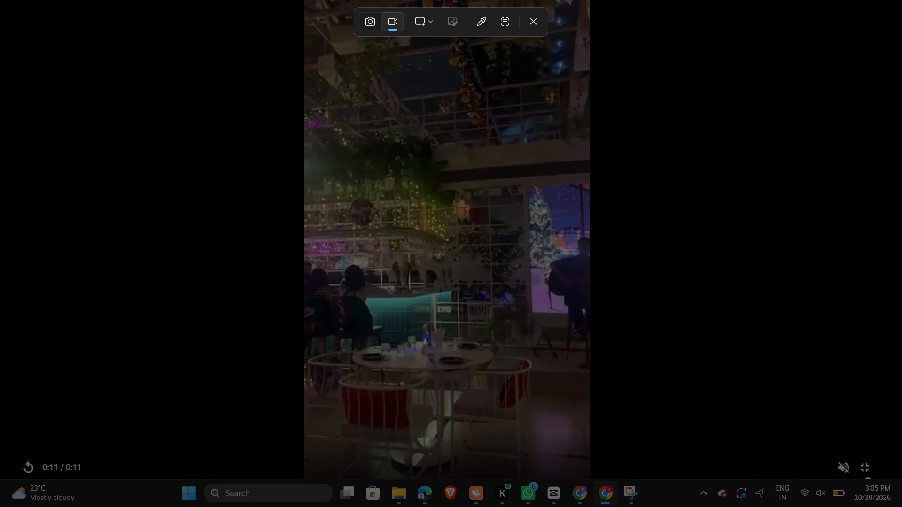
left_click_drag(298, 4, 386, 175)
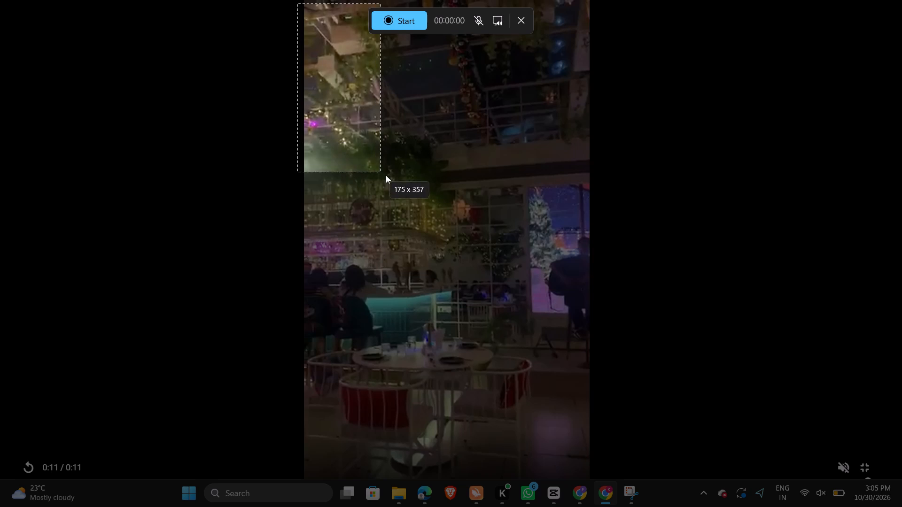
left_click_drag(386, 175, 463, 289)
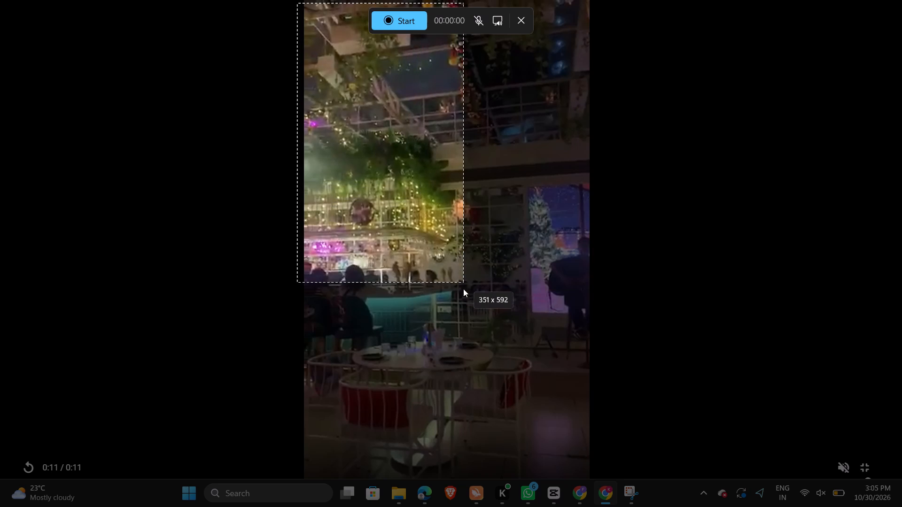
left_click_drag(463, 289, 472, 478)
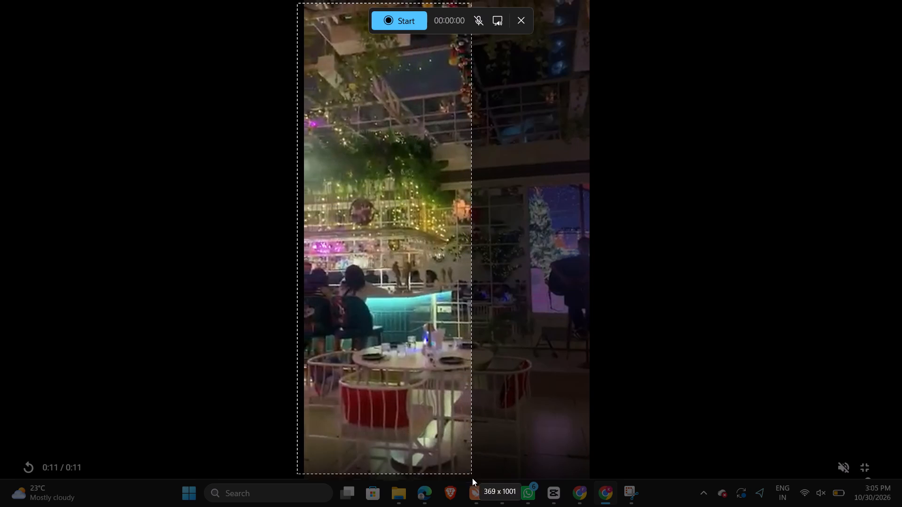
left_click_drag(472, 478, 605, 471)
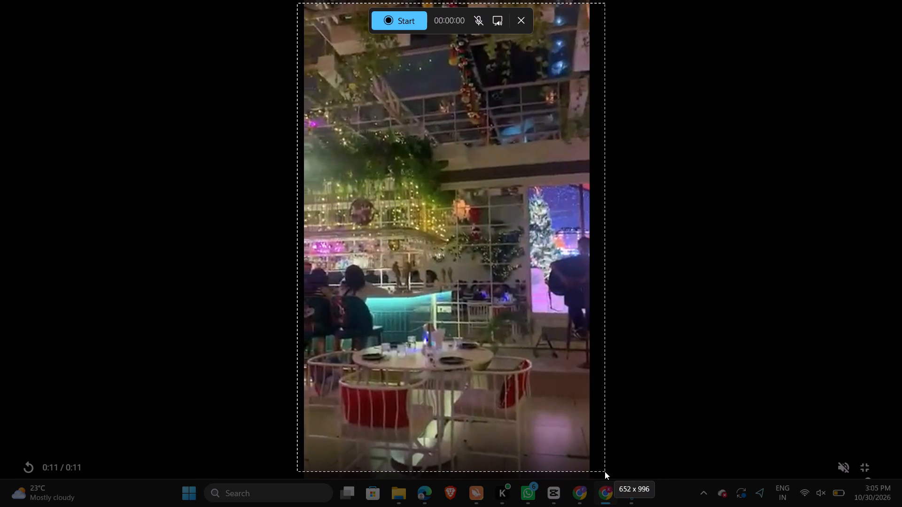
left_click_drag(605, 471, 595, 472)
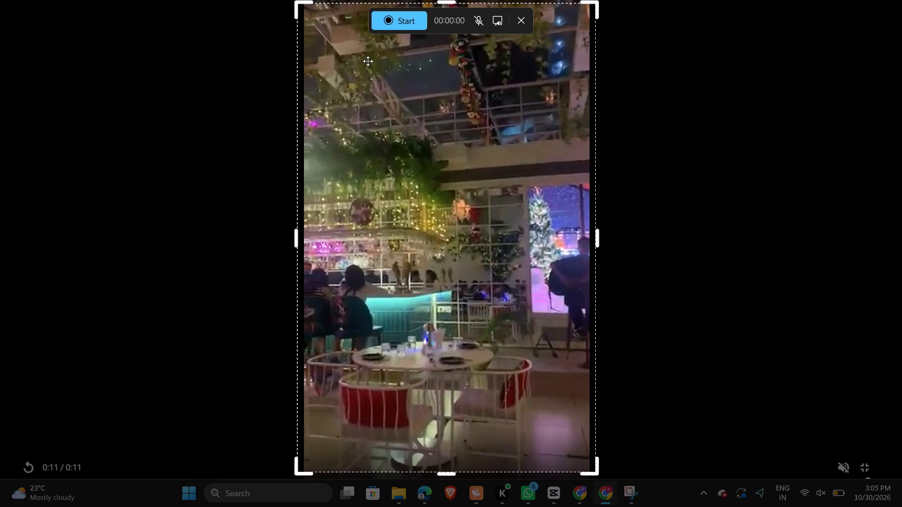
Start the recording, replay the 0:11 live-music video in full screen to its end, and leave full screen.
left_click(394, 14)
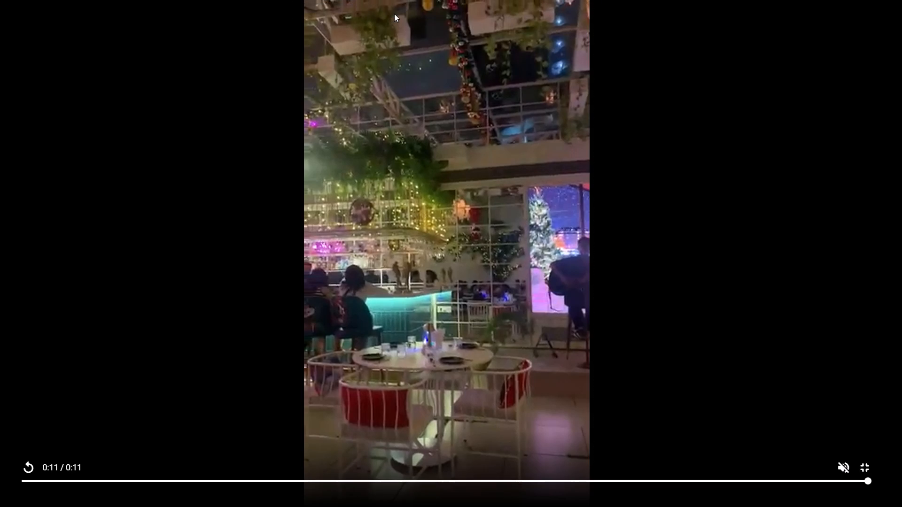
key("space")
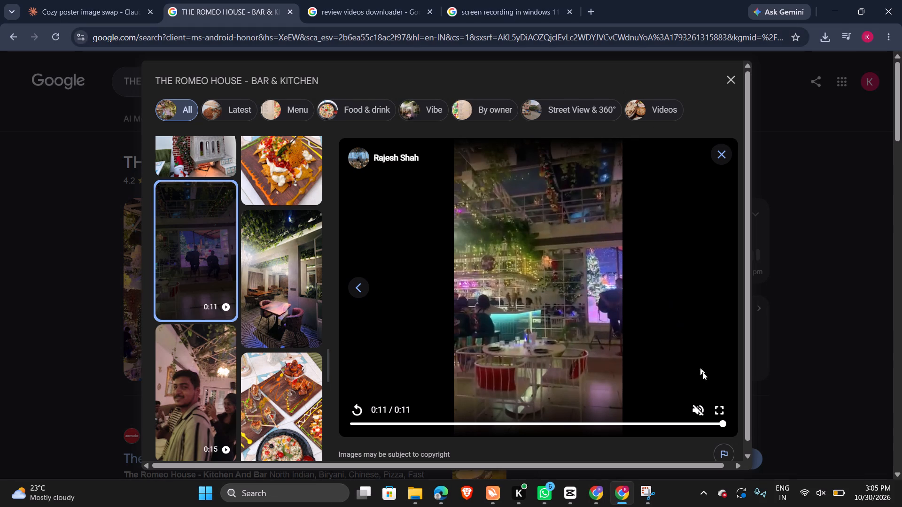
left_click(719, 410)
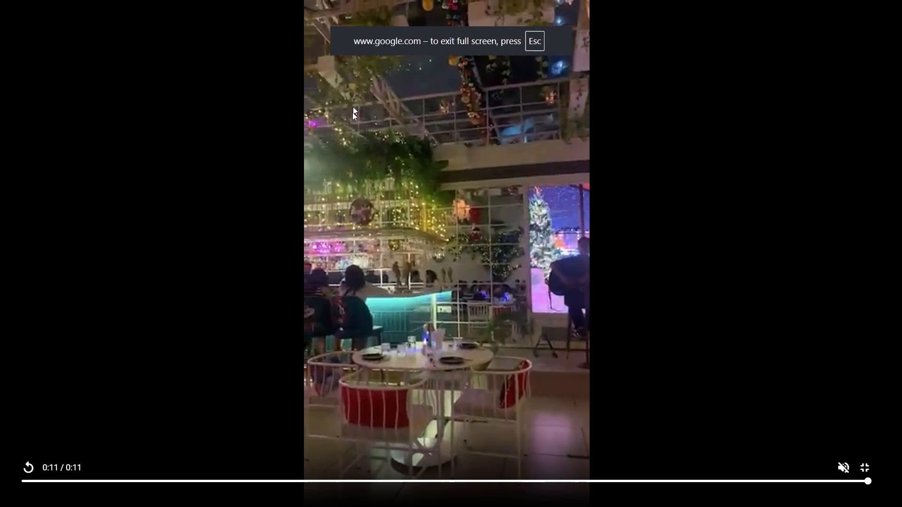
left_click(442, 238)
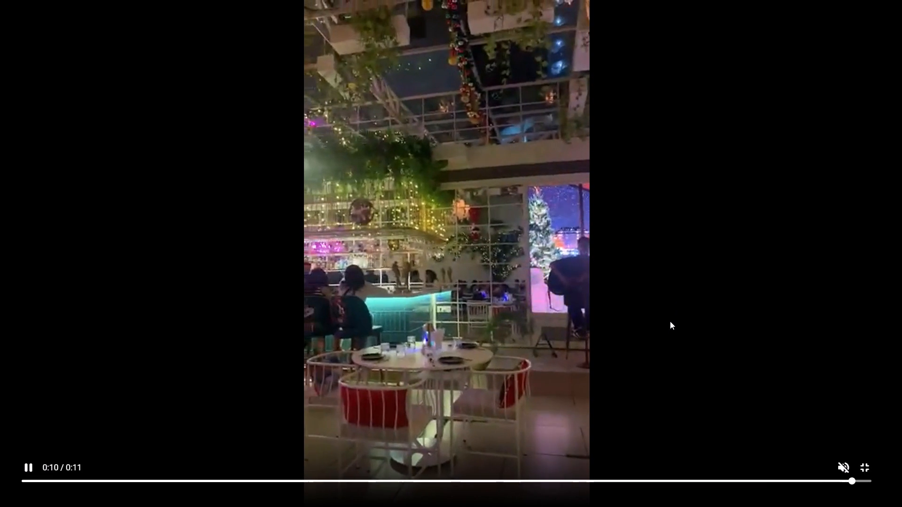
key("Escape")
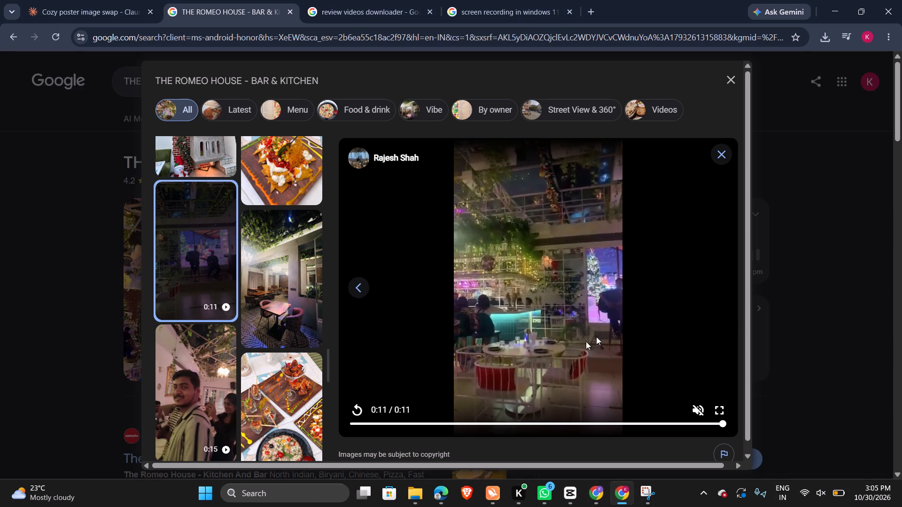
Close the 0:11 video, find the 0:08 video of the green sofa seating in the gallery and open it in full screen.
left_click(724, 149)
scroll(480, 290, "down", 1)
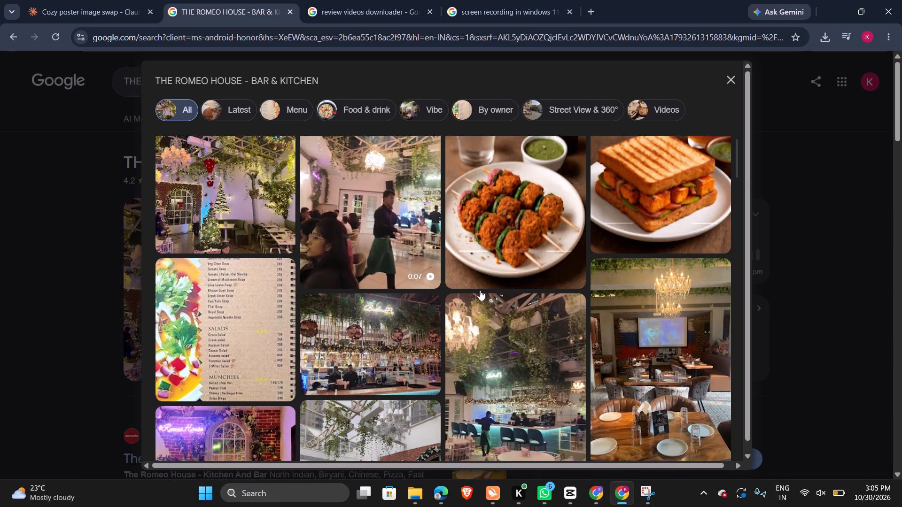
scroll(480, 290, "down", 7)
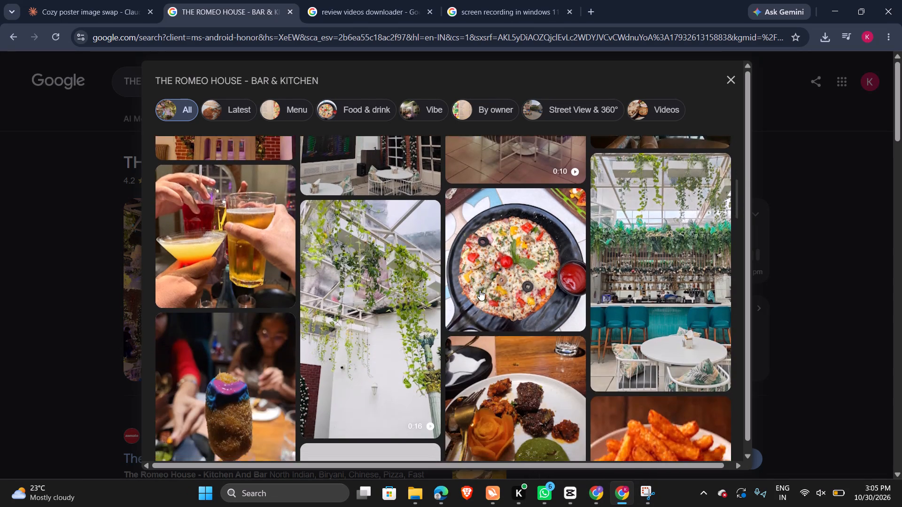
scroll(480, 290, "down", 5)
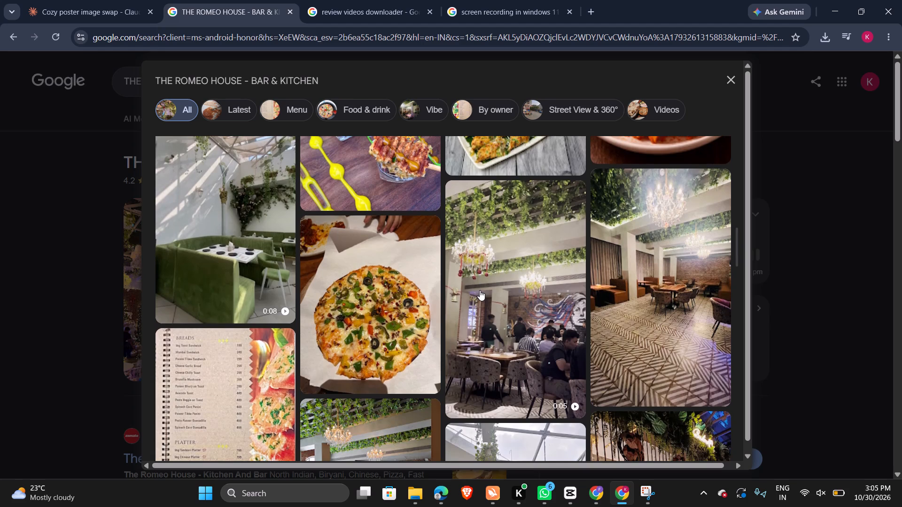
left_click(180, 189)
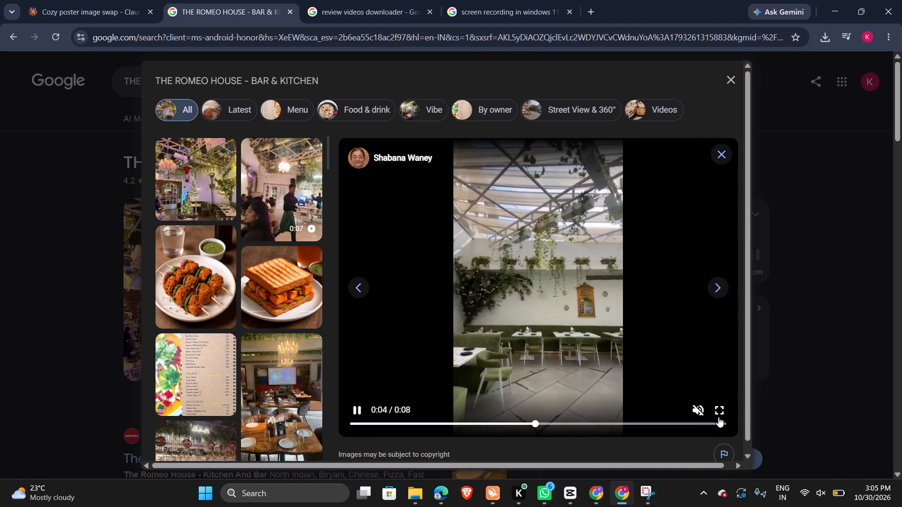
left_click(718, 417)
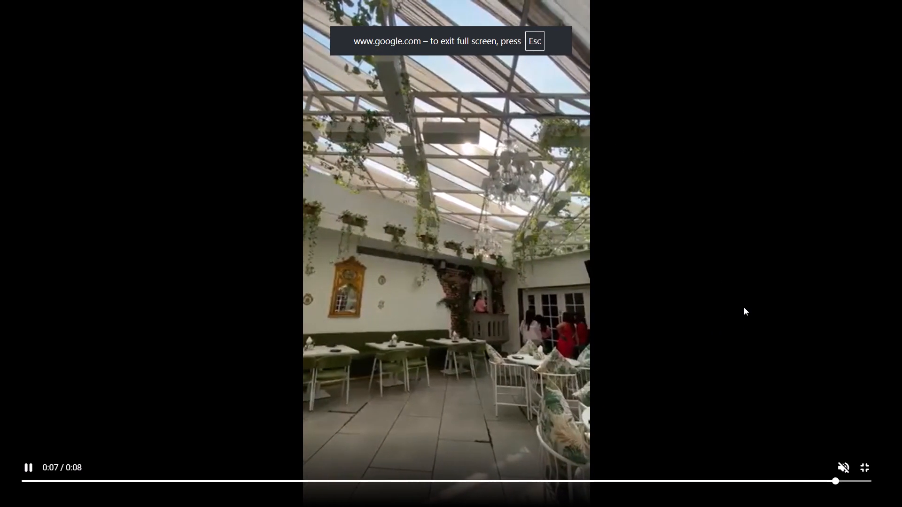
key("space")
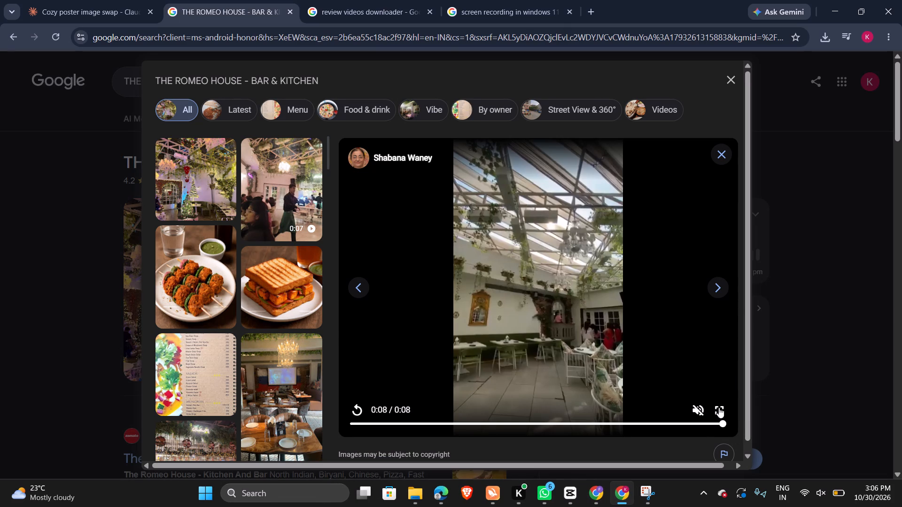
left_click(719, 407)
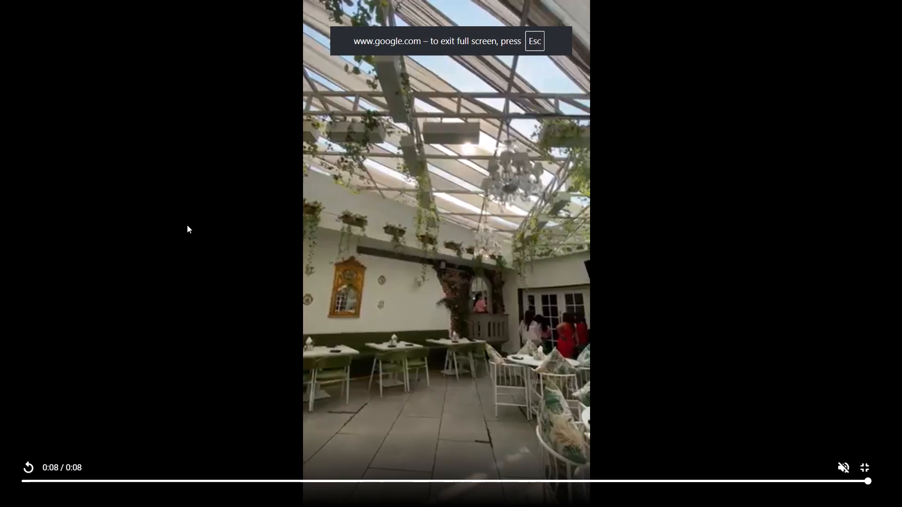
Replay the 0:08 green-seating video in full screen to its end, leave full screen and stop the recording.
left_click(439, 233)
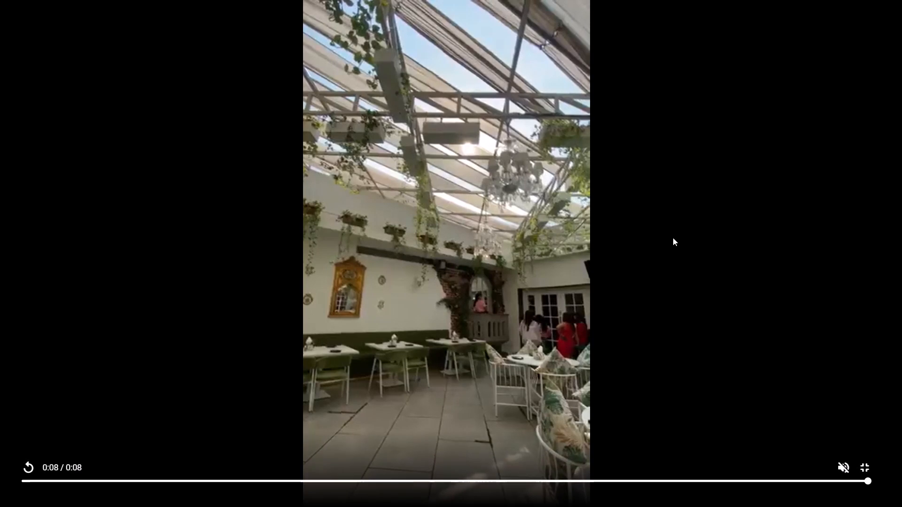
key("Escape")
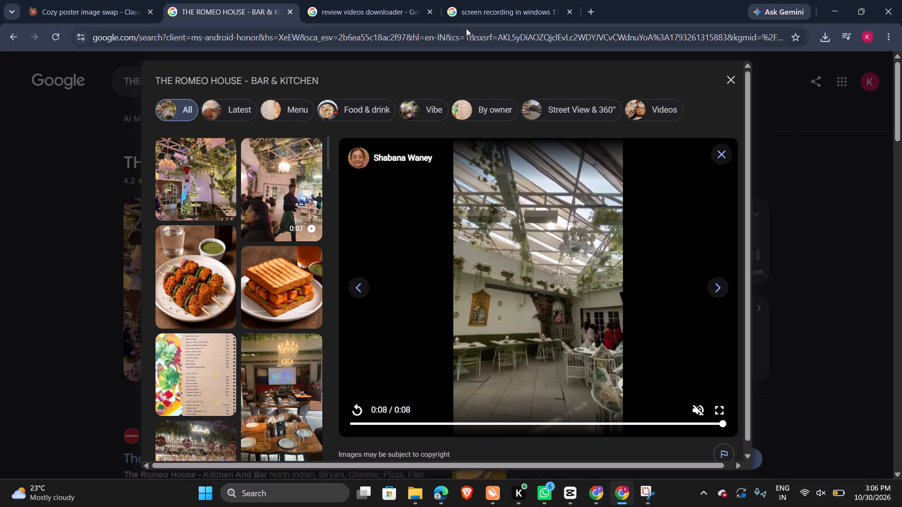
left_click(412, 19)
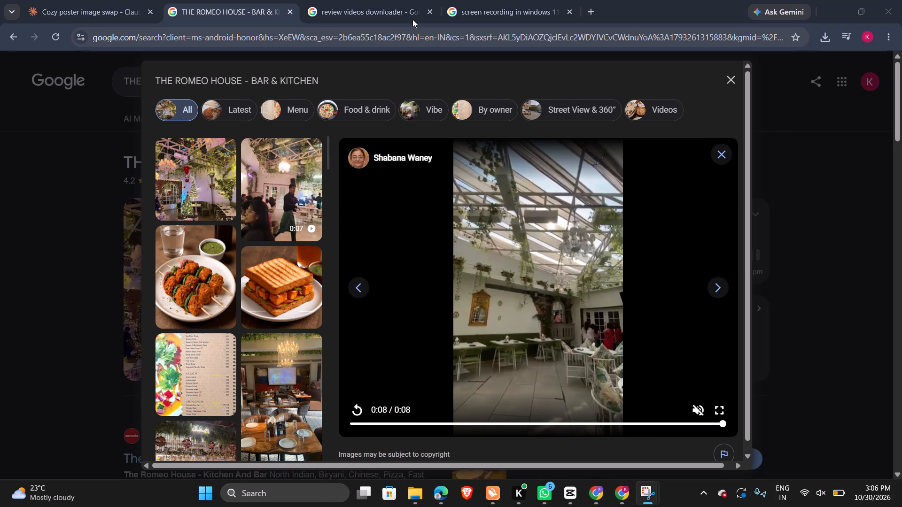